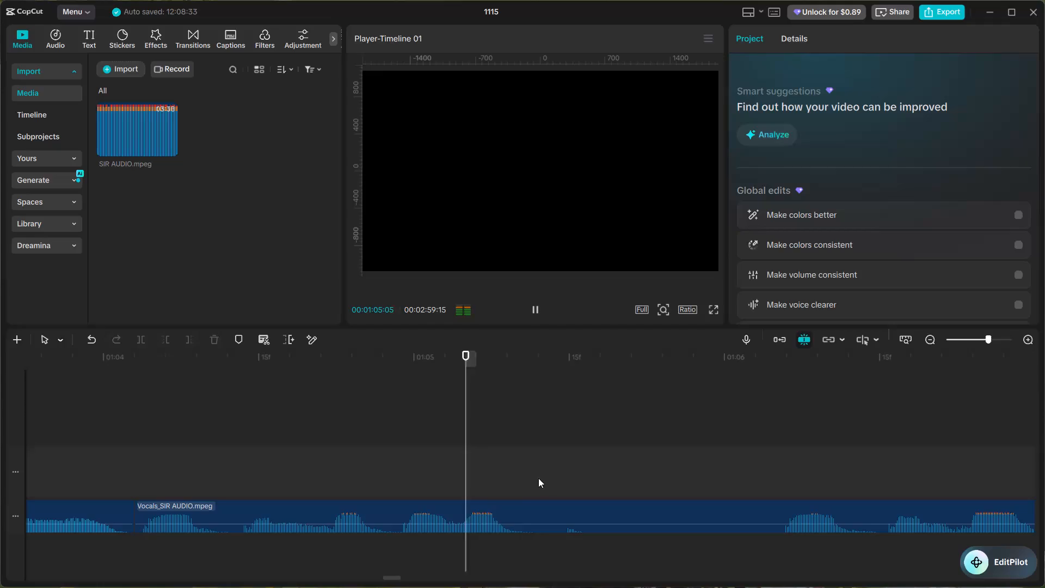
Split the vocals clip at 00:01:05:12, where the speech ends and the pause begins.
{"action": "key", "text": "space"}
{"action": "left_click", "coordinate": [531, 464]}
{"action": "left_click_drag", "start_coordinate": [530, 462], "coordinate": [536, 470]}
{"action": "left_click", "coordinate": [533, 517]}
{"action": "key", "text": "ctrl+b"}
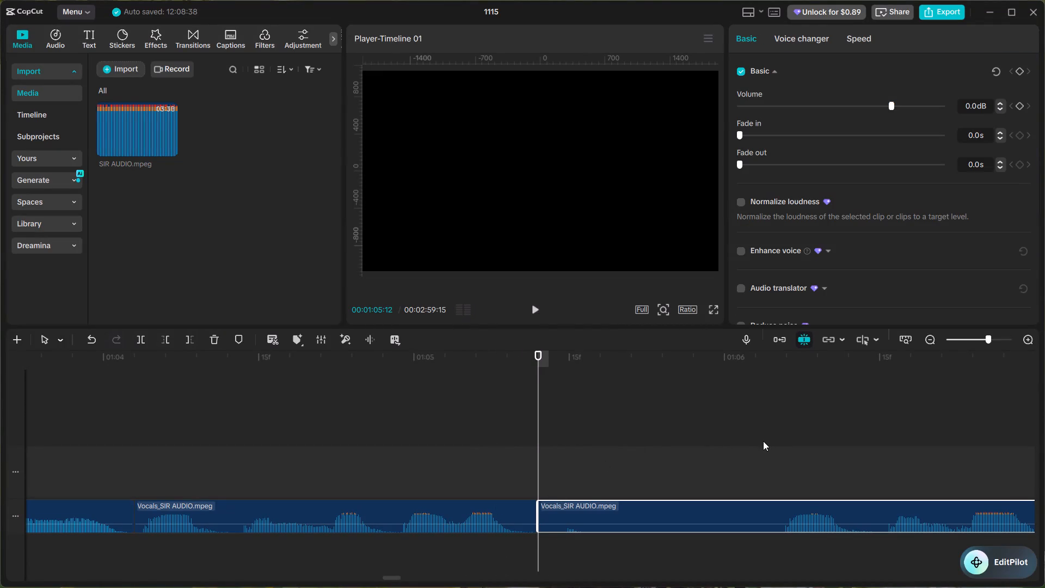
Split the vocals clip at 00:01:06:05, delete the silent piece before it and close the gap.
{"action": "left_click_drag", "start_coordinate": [767, 444], "coordinate": [773, 448]}
{"action": "left_click", "coordinate": [774, 448]}
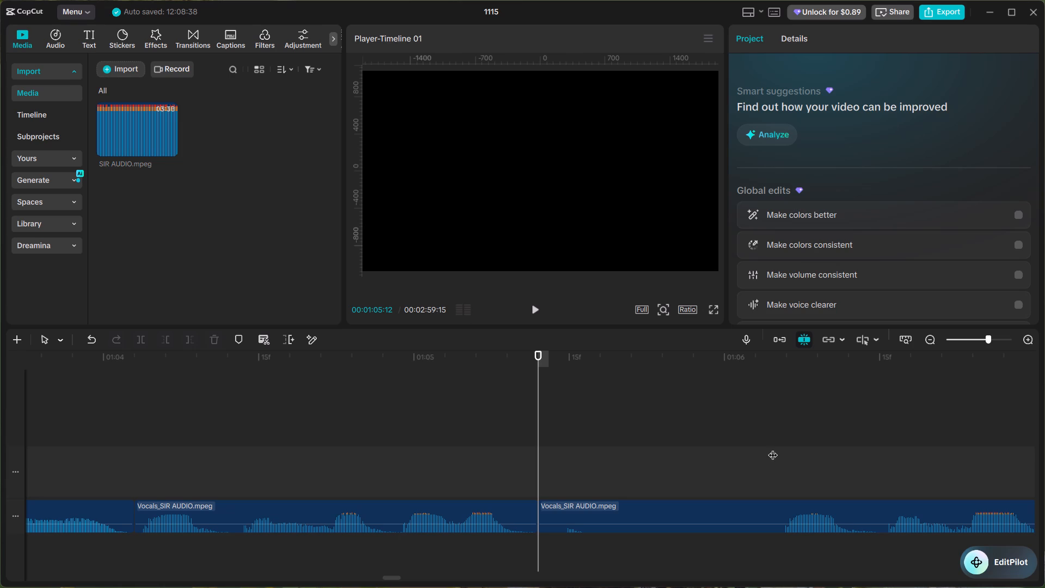
{"action": "left_click", "coordinate": [724, 514]}
{"action": "key", "text": "ctrl+b"}
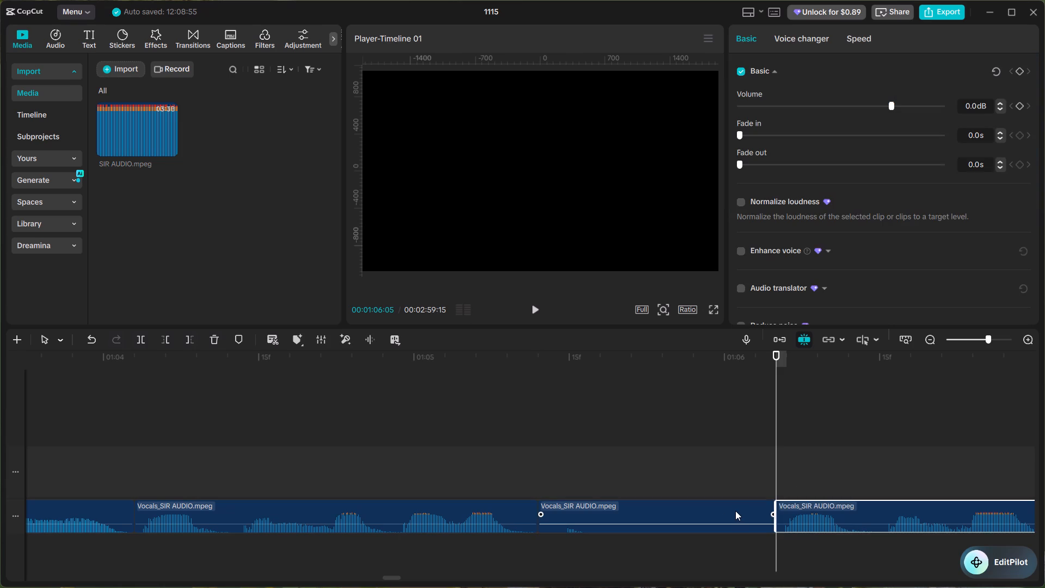
{"action": "left_click", "coordinate": [710, 514]}
{"action": "key", "text": "BackSpace"}
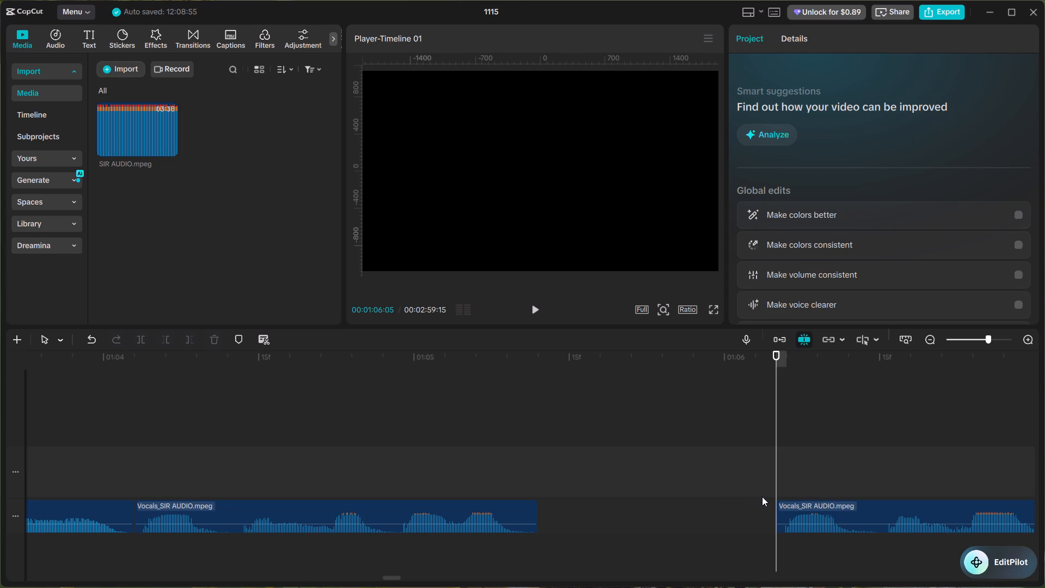
{"action": "right_click", "coordinate": [599, 519]}
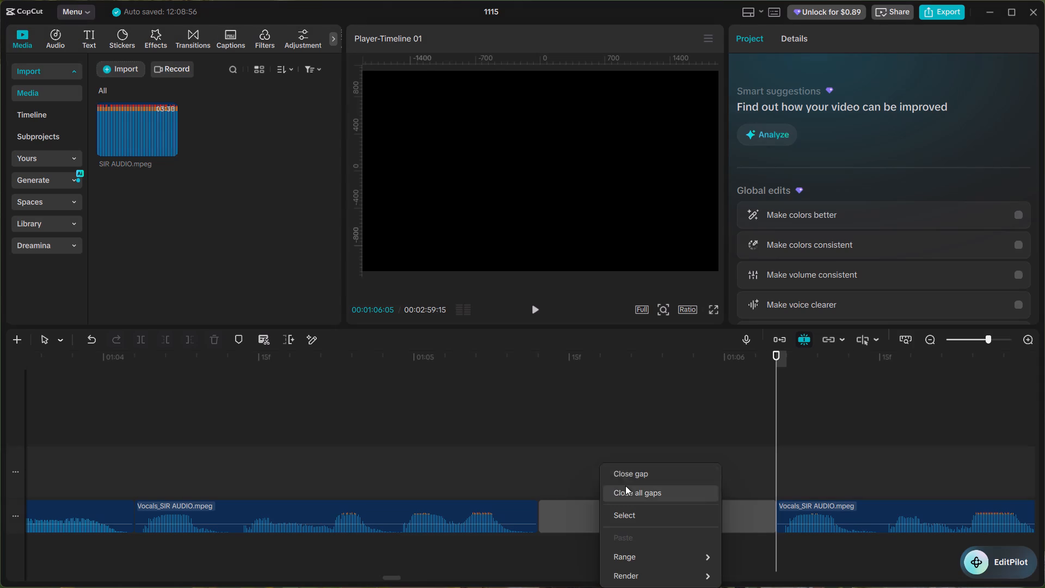
{"action": "left_click", "coordinate": [621, 474]}
Play on from the join and split the vocals clip at 00:01:06:22, at the start of the next pause.
{"action": "left_click", "coordinate": [530, 452]}
{"action": "key", "text": "space"}
{"action": "scroll", "coordinate": [560, 449], "scroll_direction": "down", "scroll_amount": 3, "text": "alt"}
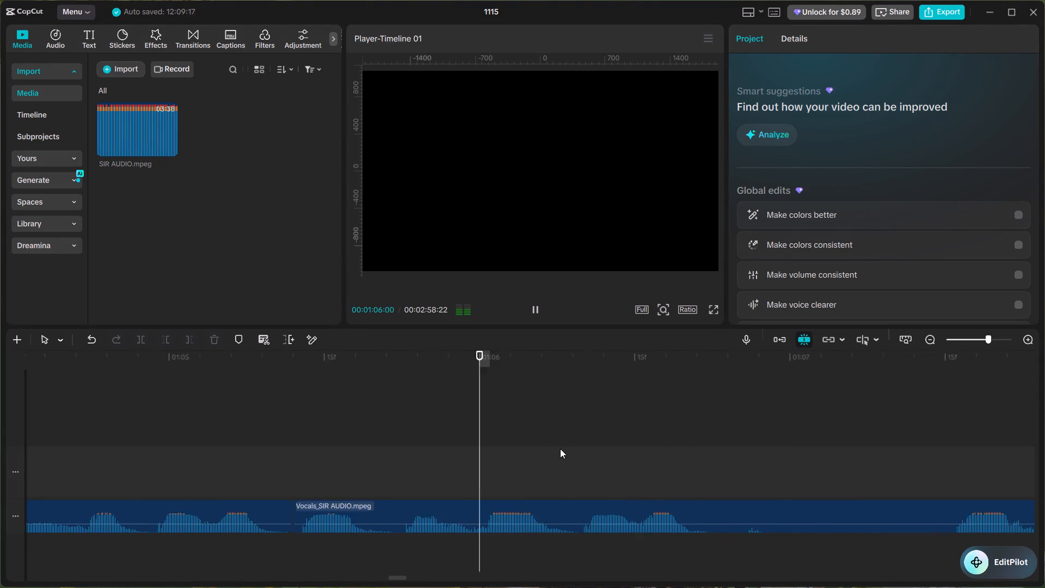
{"action": "scroll", "coordinate": [560, 449], "scroll_direction": "down", "scroll_amount": 1, "text": "alt"}
{"action": "key", "text": "space"}
{"action": "double_click", "coordinate": [625, 465]}
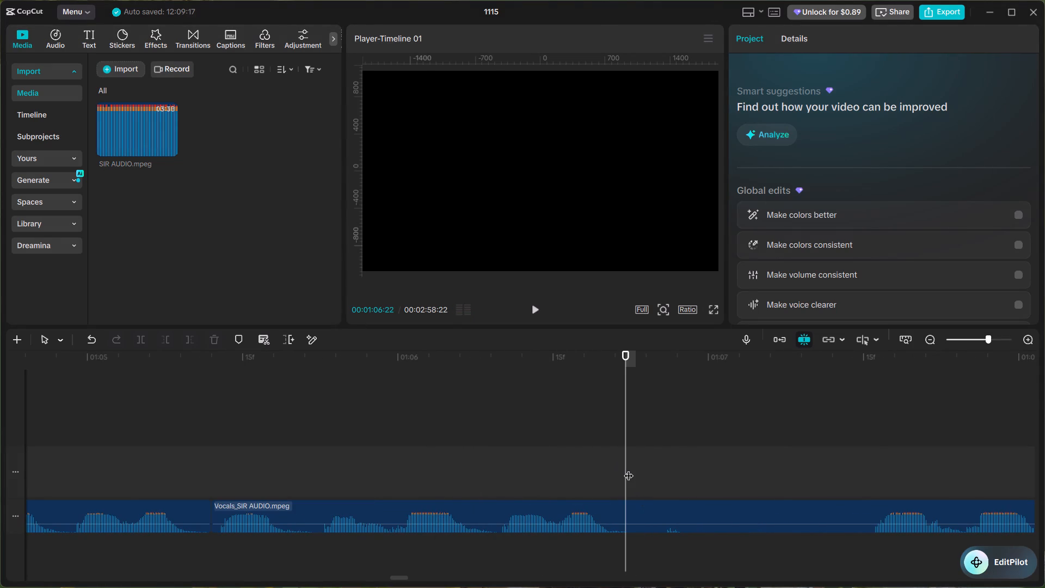
{"action": "left_click", "coordinate": [635, 515]}
{"action": "key", "text": "ctrl+v"}
{"action": "scroll", "coordinate": [690, 493], "scroll_direction": "down", "scroll_amount": 3, "text": "alt"}
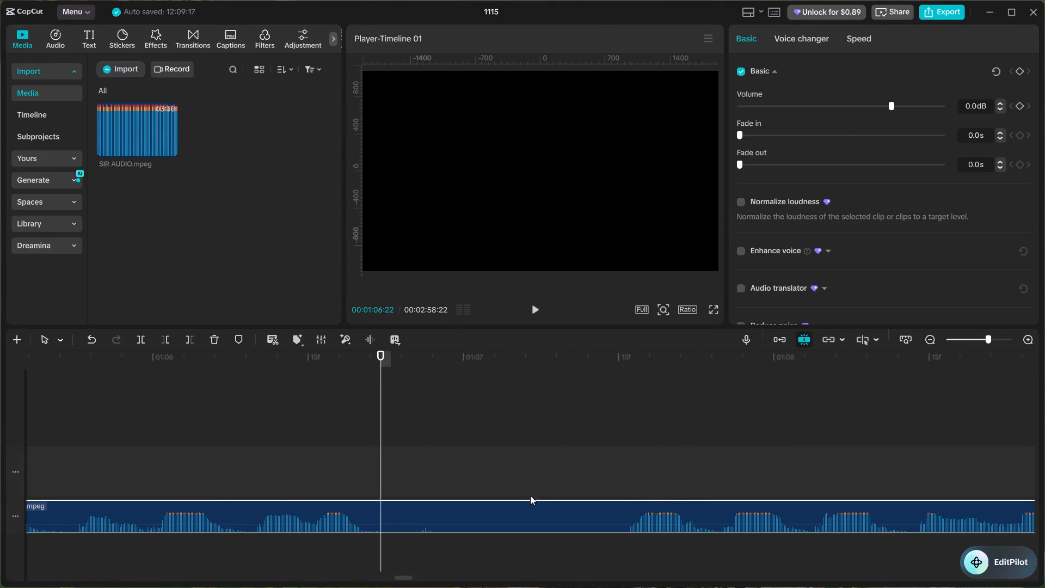
{"action": "key", "text": "ctrl+b"}
Split the vocals clip at 00:01:07:15, just before speech resumes, delete the silent piece and close the gap.
{"action": "left_click", "coordinate": [628, 447]}
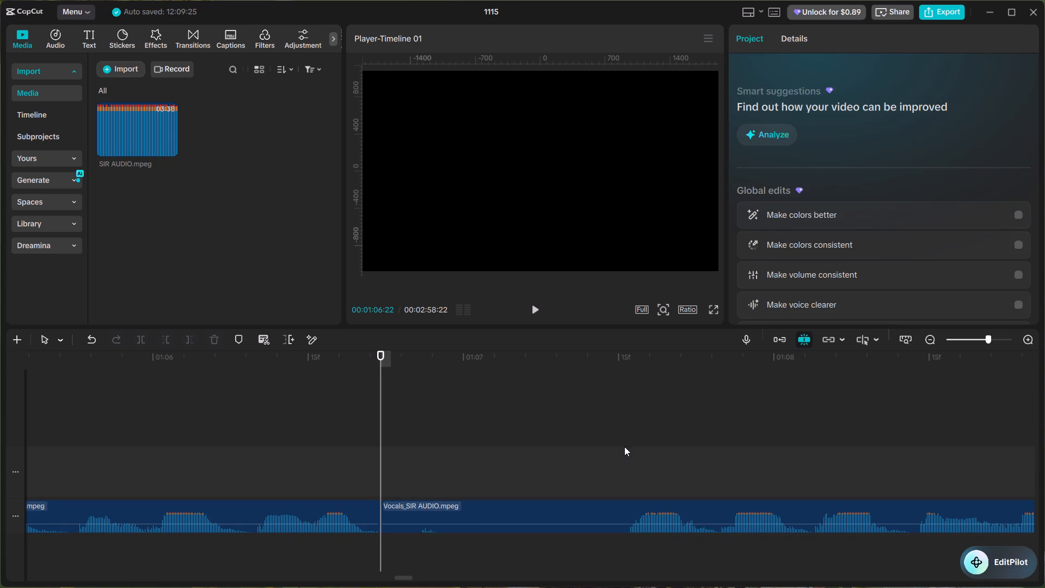
{"action": "left_click", "coordinate": [623, 445]}
{"action": "left_click", "coordinate": [623, 445]}
{"action": "left_click_drag", "start_coordinate": [622, 444], "coordinate": [626, 454]}
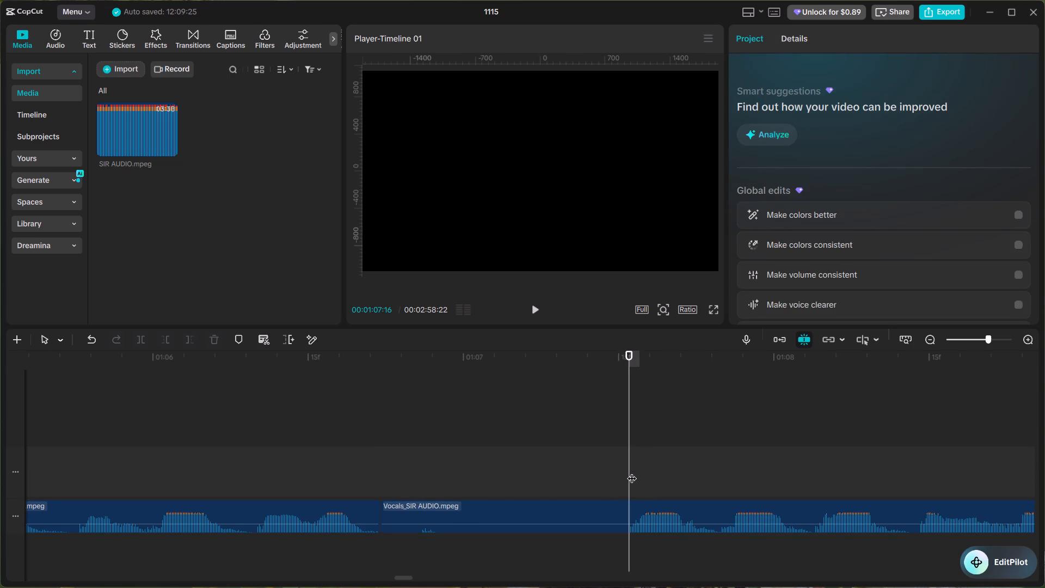
{"action": "key", "text": "Left"}
{"action": "key", "text": "Left"}
{"action": "key", "text": "Right"}
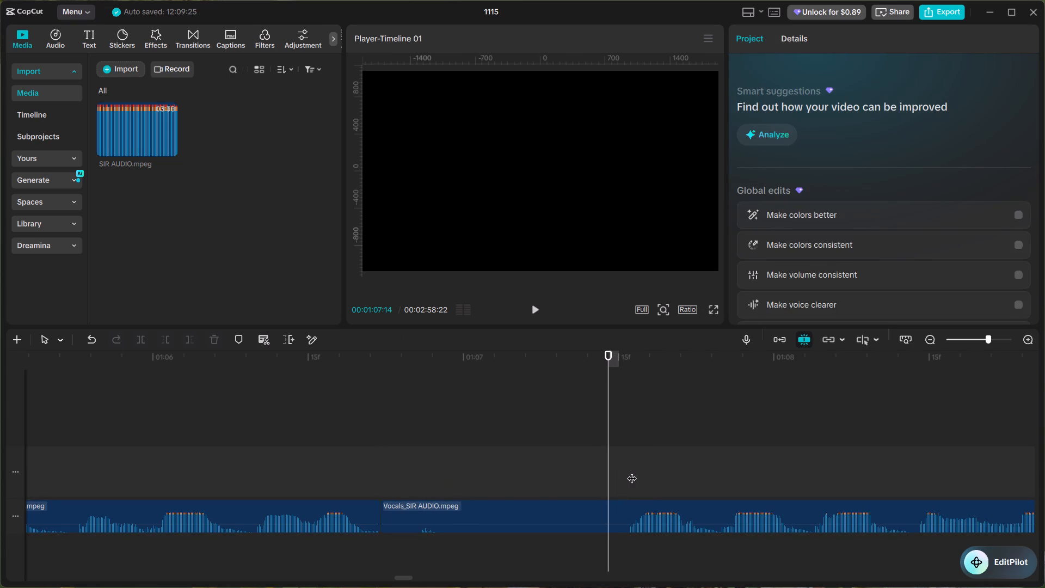
{"action": "key", "text": "Right"}
{"action": "key", "text": "Left"}
{"action": "left_click", "coordinate": [625, 503]}
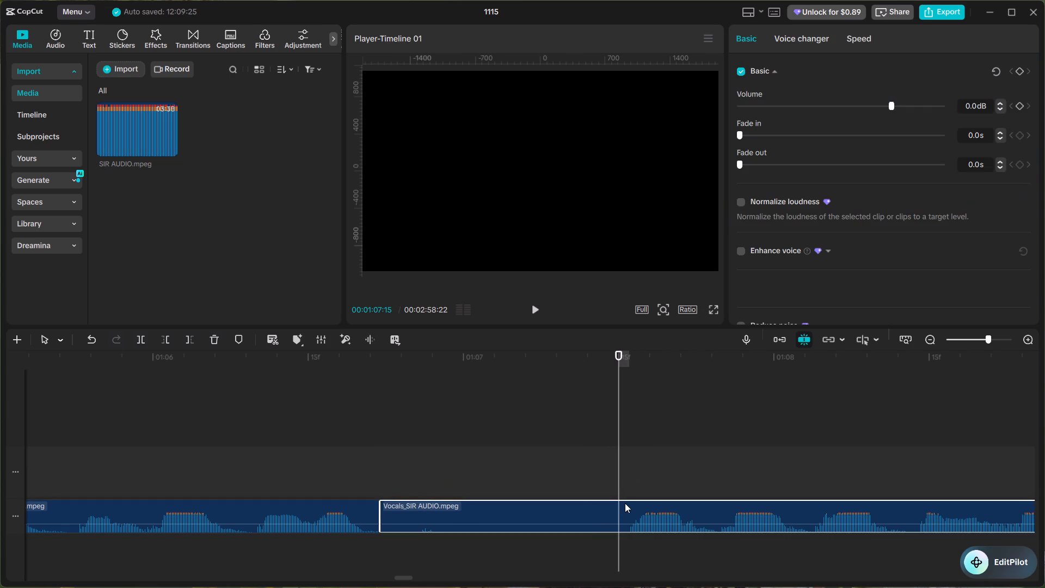
{"action": "key", "text": "ctrl+b"}
{"action": "left_click", "coordinate": [591, 516]}
{"action": "key", "text": "BackSpace"}
{"action": "right_click", "coordinate": [595, 511]}
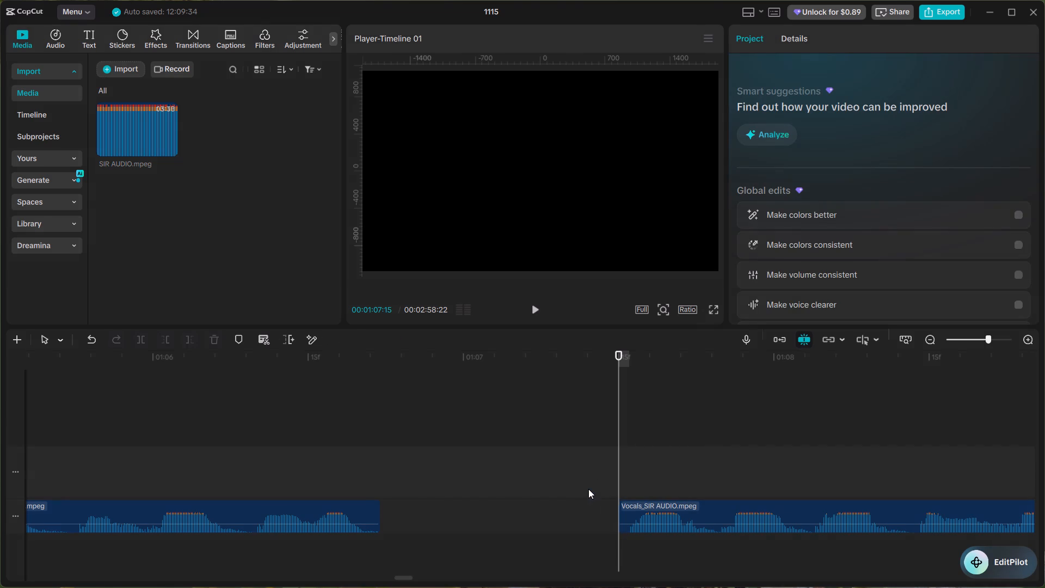
{"action": "left_click", "coordinate": [600, 475]}
Play on past the join and split the vocals clip at 00:01:09:13, where the next pause begins.
{"action": "left_click", "coordinate": [324, 439]}
{"action": "key", "text": "space"}
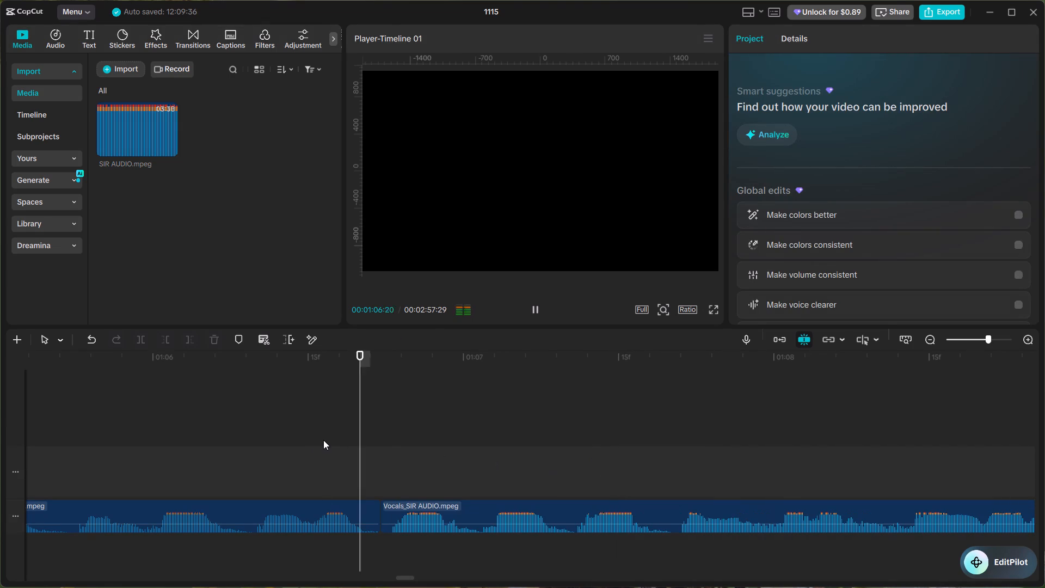
{"action": "scroll", "coordinate": [490, 499], "scroll_direction": "down", "scroll_amount": 6, "text": "alt"}
{"action": "scroll", "coordinate": [599, 499], "scroll_direction": "down", "scroll_amount": 2, "text": "alt"}
{"action": "key", "text": "space"}
{"action": "left_click", "coordinate": [587, 505]}
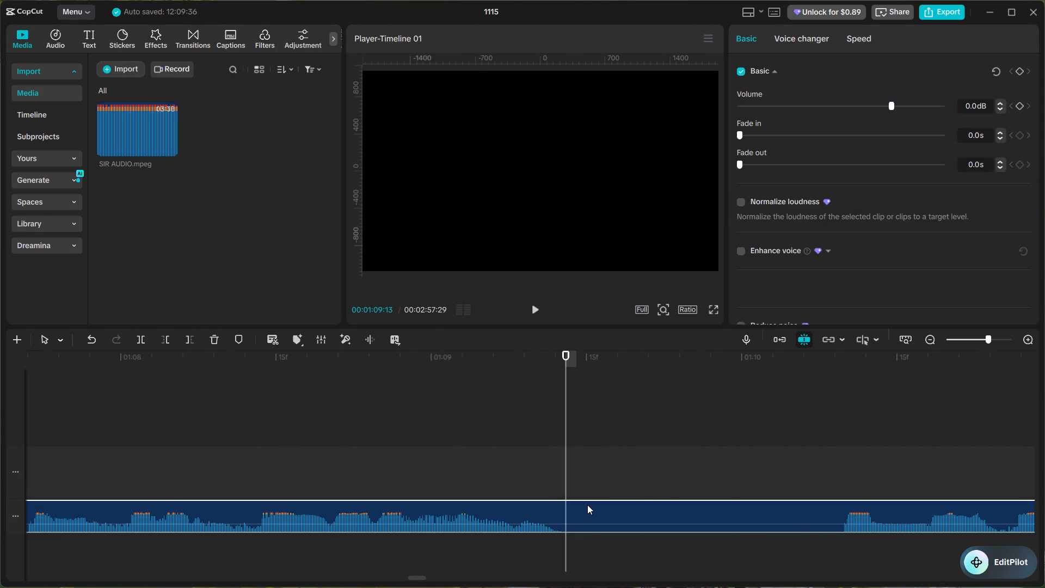
{"action": "key", "text": "ctrl+b"}
Split the vocals clip at 00:01:10:09, delete the silent piece before it and close the gap.
{"action": "scroll", "coordinate": [643, 504], "scroll_direction": "down", "scroll_amount": 3, "text": "alt"}
{"action": "left_click", "coordinate": [592, 448]}
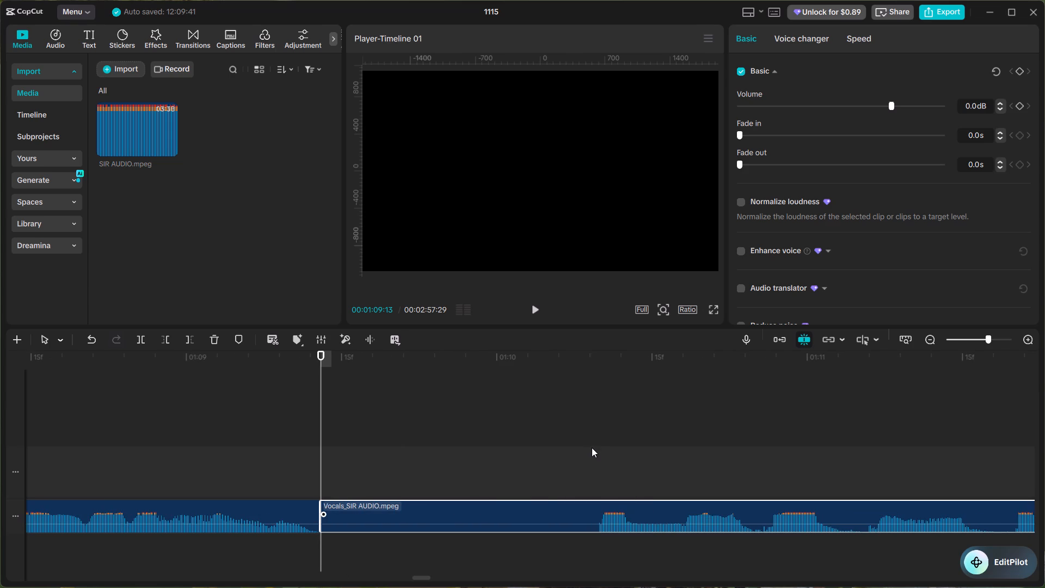
{"action": "left_click", "coordinate": [567, 522]}
{"action": "key", "text": "ctrl+b"}
{"action": "left_click", "coordinate": [552, 522]}
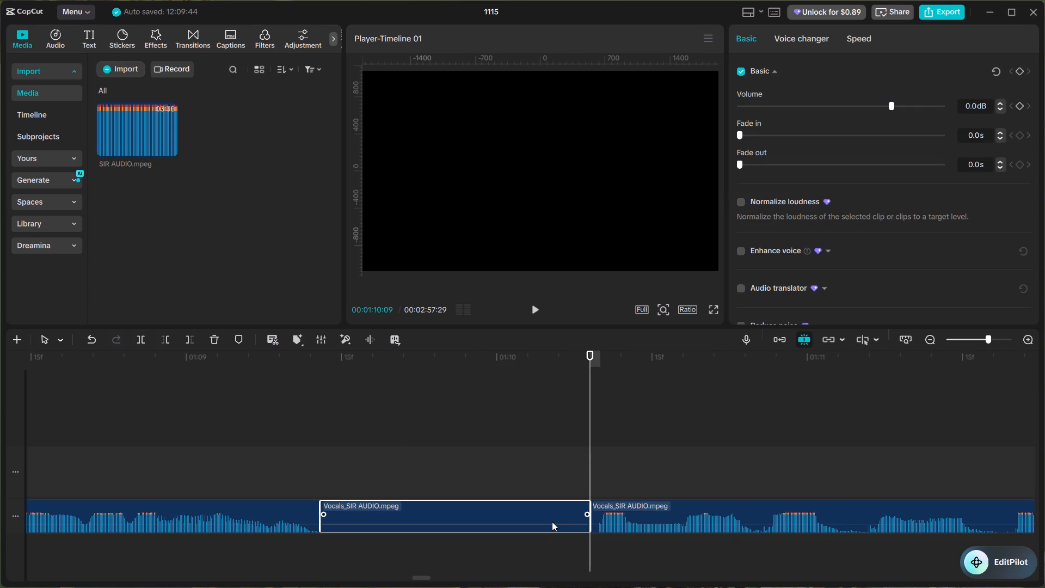
{"action": "key", "text": "BackSpace"}
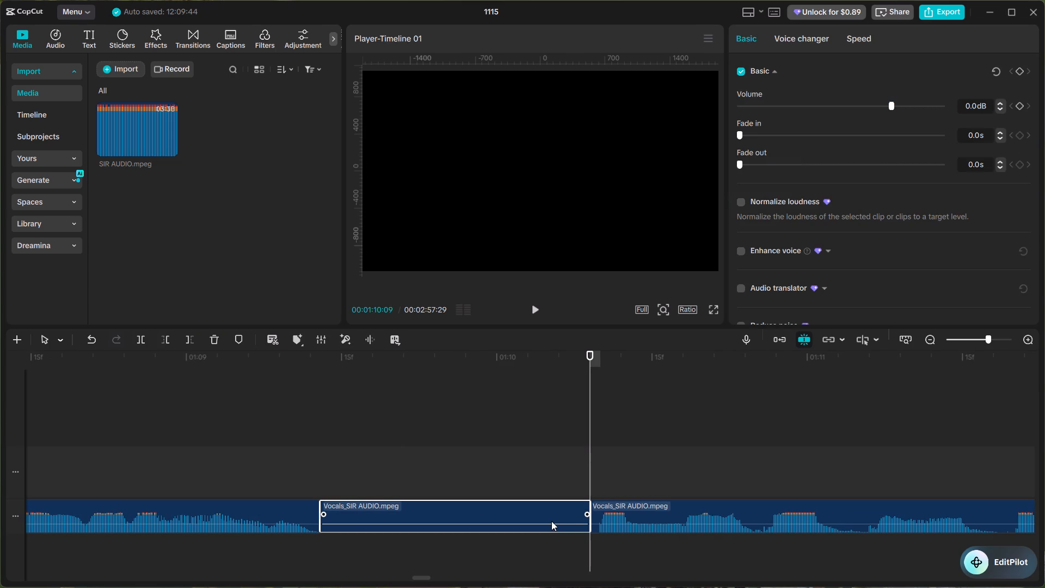
{"action": "right_click", "coordinate": [549, 520]}
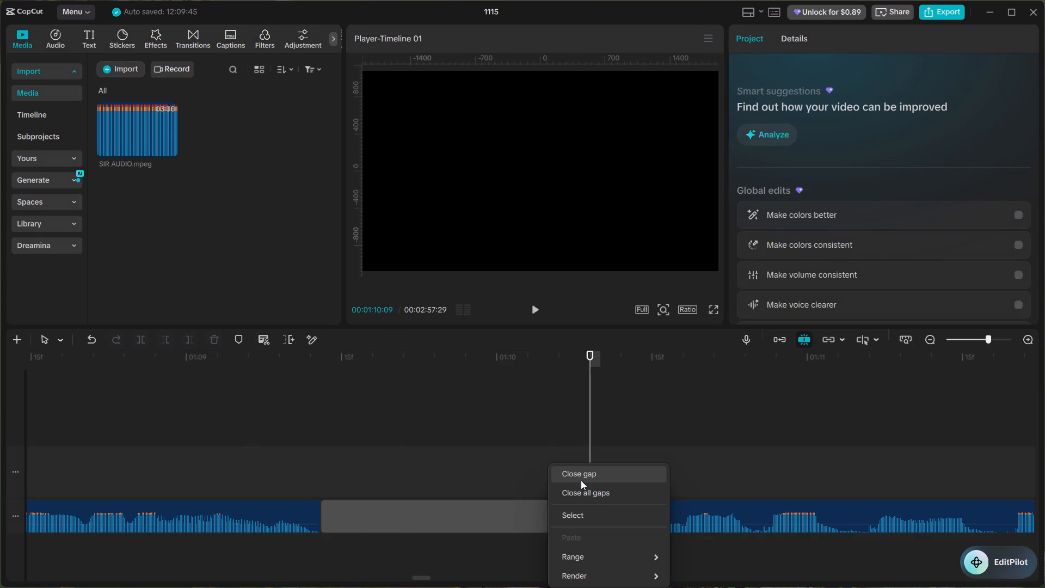
{"action": "left_click", "coordinate": [581, 480]}
Listen on from the join and split the vocals clip at 00:01:12:08, at the start of the next pause.
{"action": "left_click", "coordinate": [316, 425]}
{"action": "key", "text": "space"}
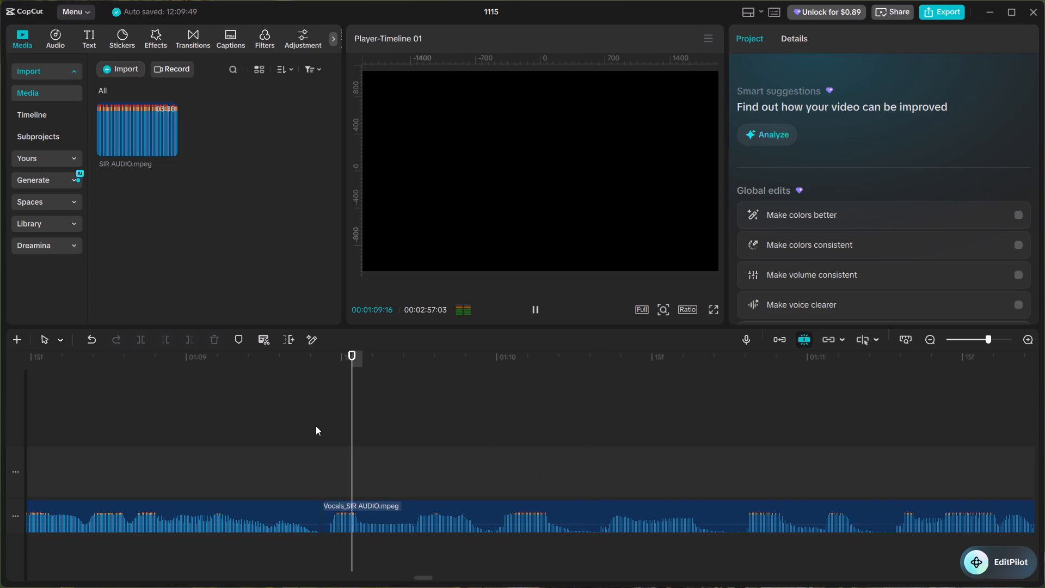
{"action": "scroll", "coordinate": [414, 444], "scroll_direction": "down", "scroll_amount": 8, "text": "alt"}
{"action": "scroll", "coordinate": [532, 457], "scroll_direction": "down", "scroll_amount": 3, "text": "alt"}
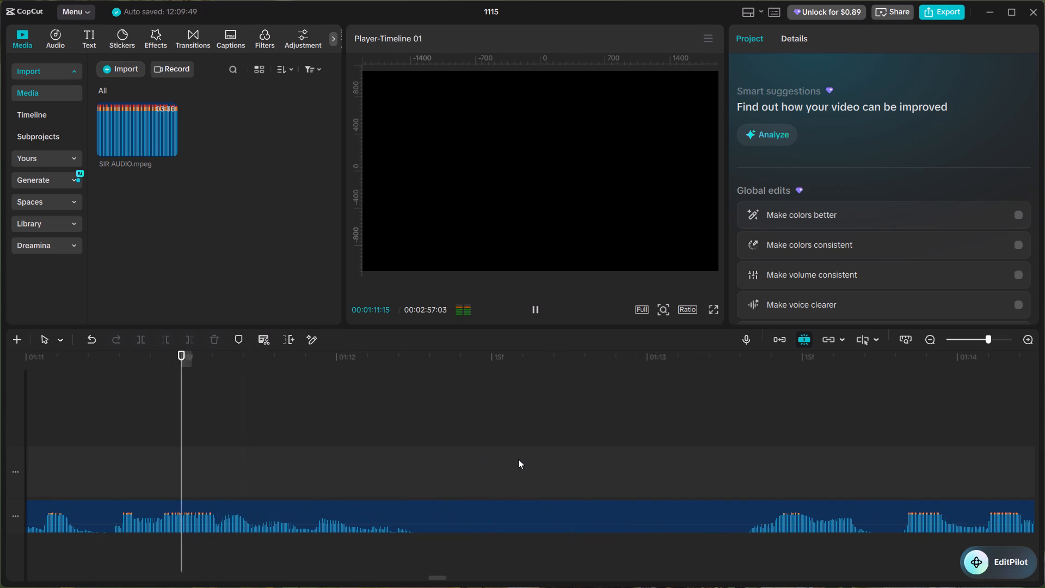
{"action": "key", "text": "space"}
{"action": "key", "text": "space"}
{"action": "key", "text": "space"}
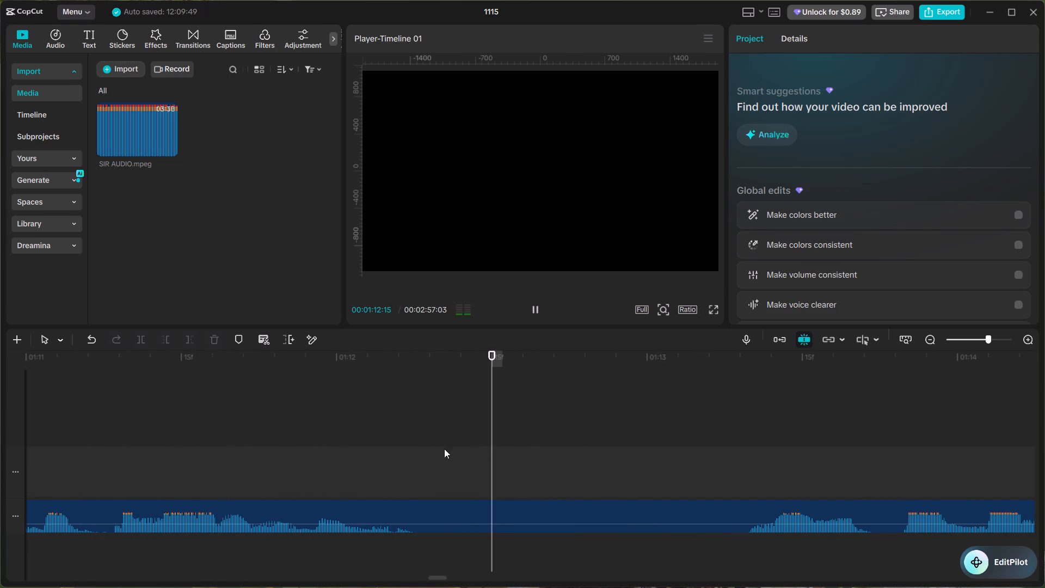
{"action": "double_click", "coordinate": [435, 461]}
{"action": "left_click_drag", "start_coordinate": [431, 460], "coordinate": [423, 455]}
{"action": "left_click", "coordinate": [437, 510]}
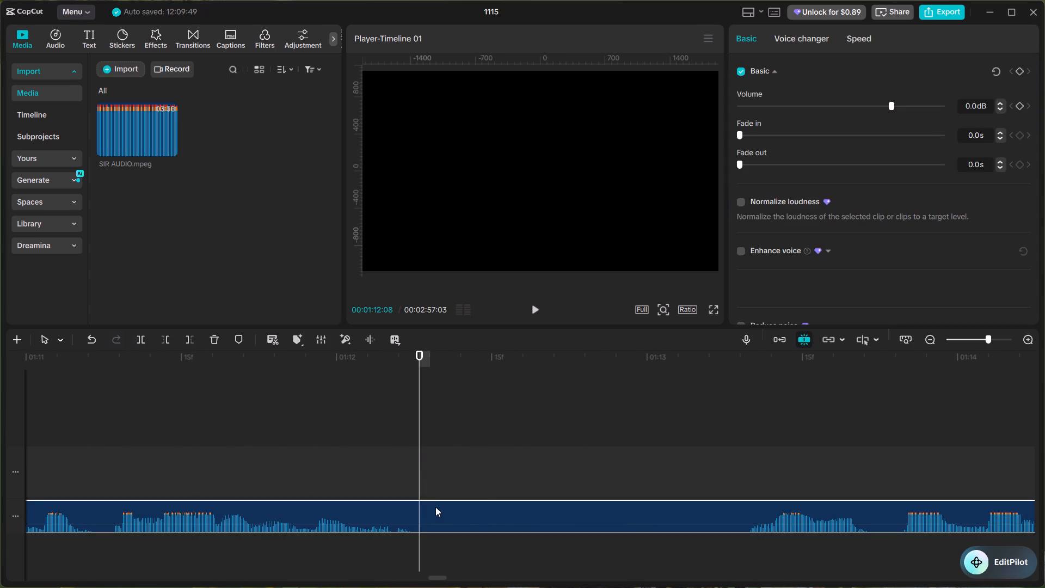
{"action": "key", "text": "ctrl+b"}
Split the vocals clip at 00:01:13:09, delete the silent piece before it and close the gap.
{"action": "scroll", "coordinate": [602, 457], "scroll_direction": "down", "scroll_amount": 3, "text": "alt"}
{"action": "left_click", "coordinate": [500, 448]}
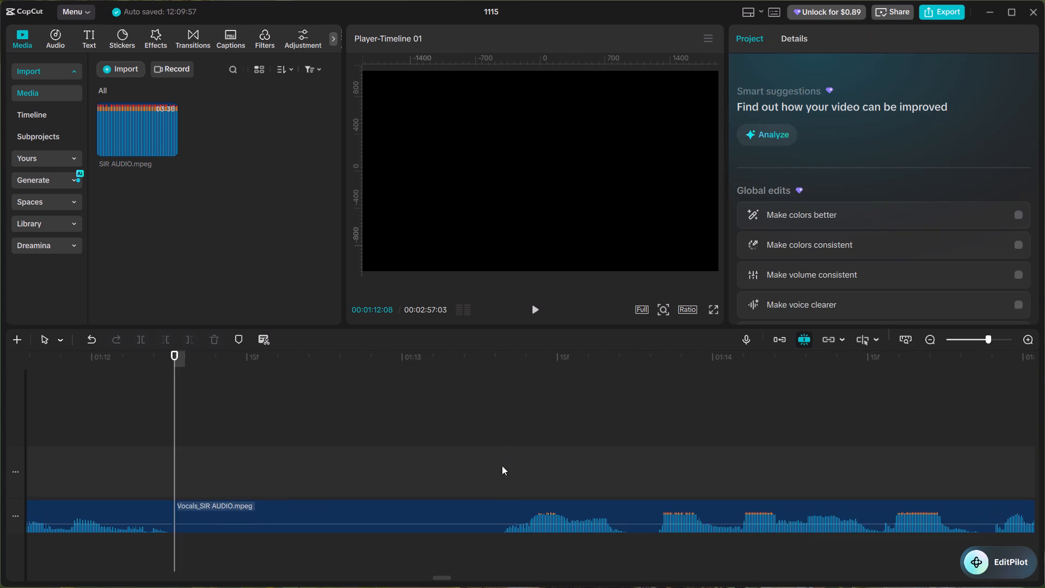
{"action": "left_click", "coordinate": [501, 512]}
{"action": "key", "text": "ctrl+b"}
{"action": "left_click", "coordinate": [496, 512]}
{"action": "left_click", "coordinate": [471, 511]}
{"action": "key", "text": "BackSpace"}
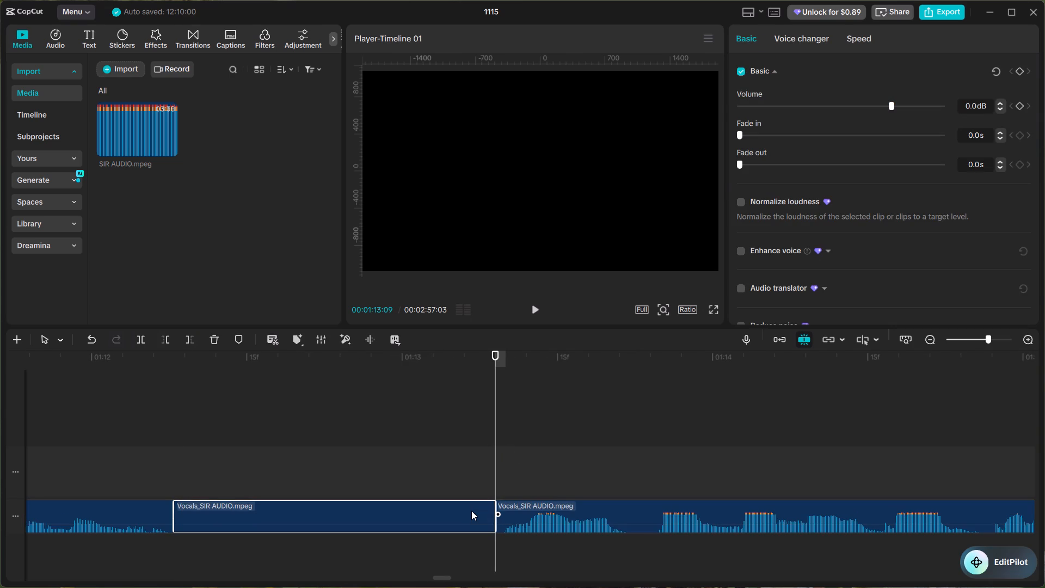
{"action": "right_click", "coordinate": [471, 511]}
{"action": "left_click", "coordinate": [493, 472]}
Play on from the join and split the vocals clip at 00:01:14:28, where the next pause begins.
{"action": "left_click", "coordinate": [161, 461]}
{"action": "left_click_drag", "start_coordinate": [161, 461], "coordinate": [174, 469]}
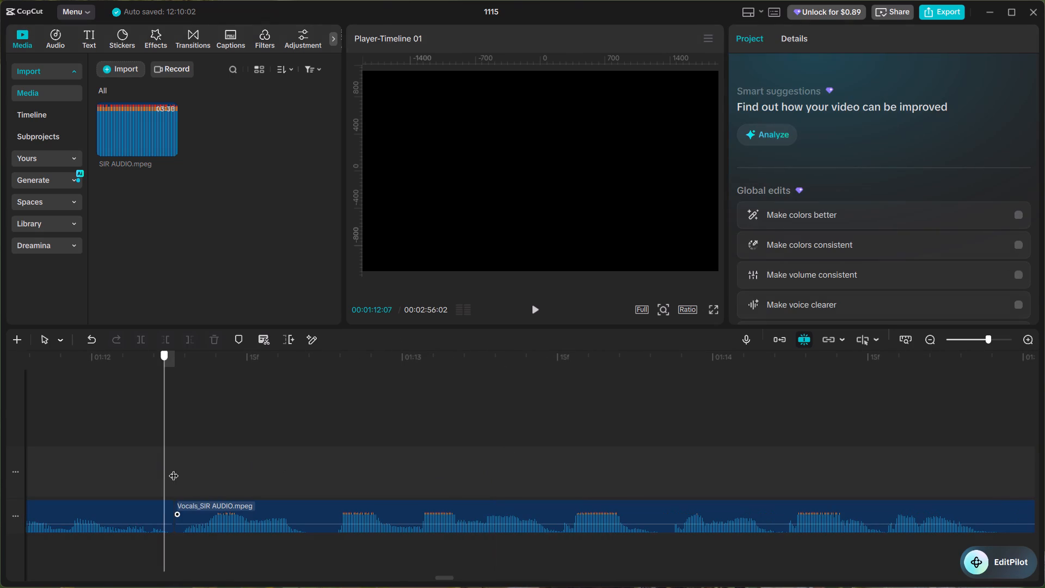
{"action": "left_click_drag", "start_coordinate": [174, 469], "coordinate": [174, 469]}
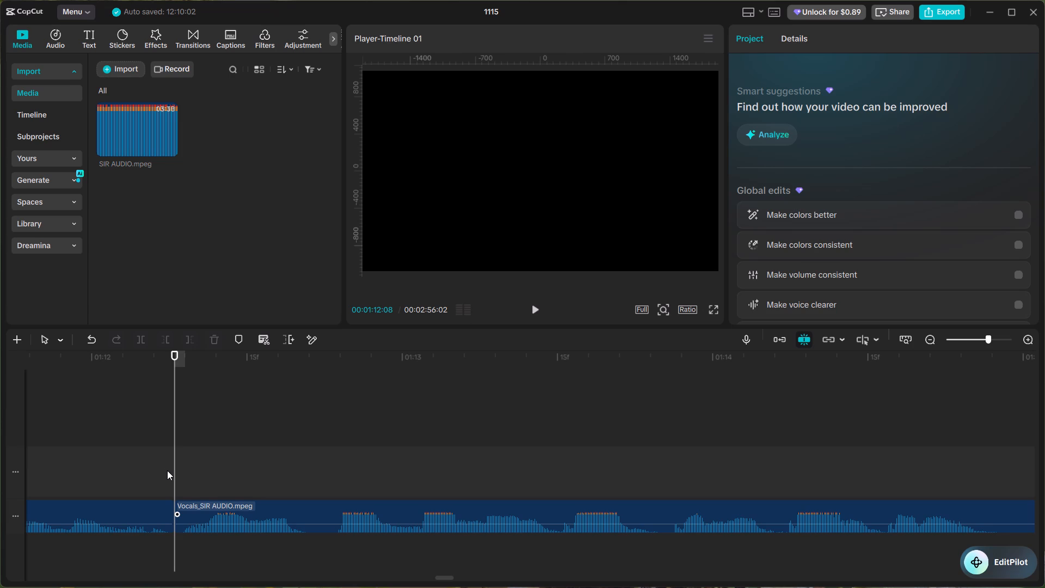
{"action": "key", "text": "space"}
{"action": "scroll", "coordinate": [310, 458], "scroll_direction": "down", "scroll_amount": 2, "text": "alt"}
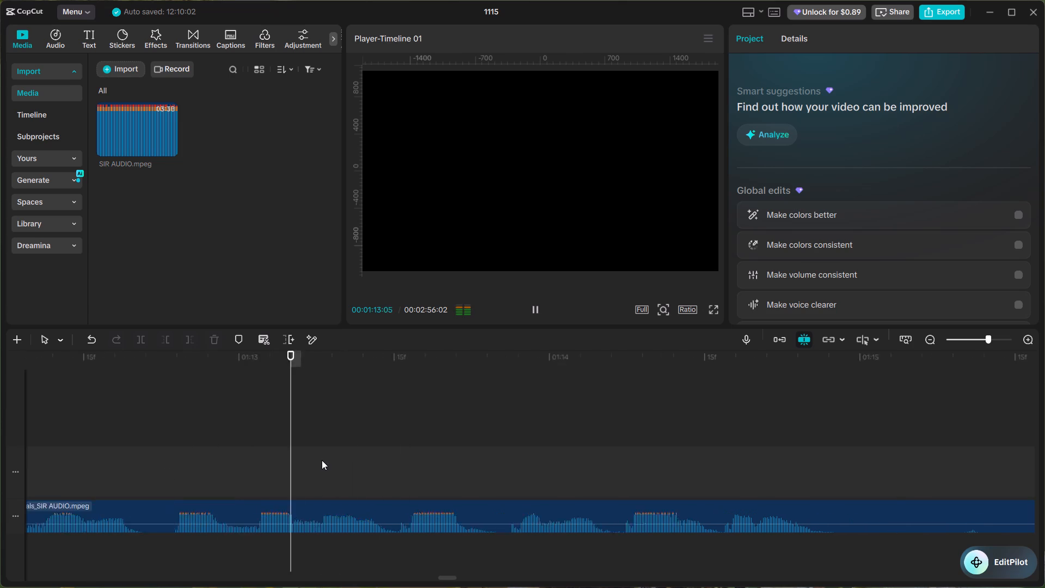
{"action": "scroll", "coordinate": [322, 460], "scroll_direction": "down", "scroll_amount": 4, "text": "alt"}
{"action": "scroll", "coordinate": [408, 469], "scroll_direction": "down", "scroll_amount": 1, "text": "alt"}
{"action": "key", "text": "space"}
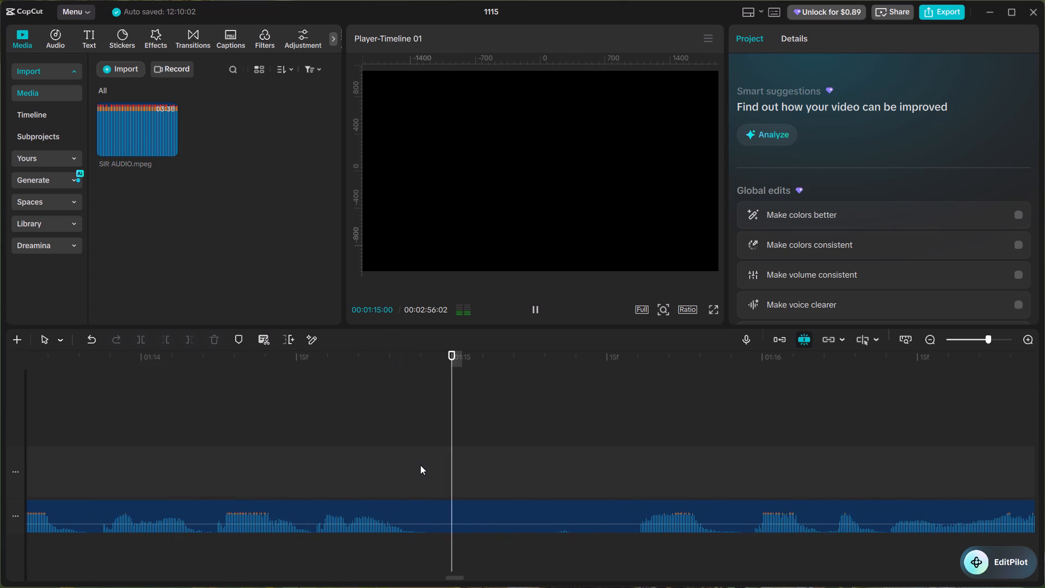
{"action": "left_click", "coordinate": [418, 456]}
{"action": "left_click_drag", "start_coordinate": [418, 456], "coordinate": [428, 469]}
{"action": "left_click", "coordinate": [432, 502]}
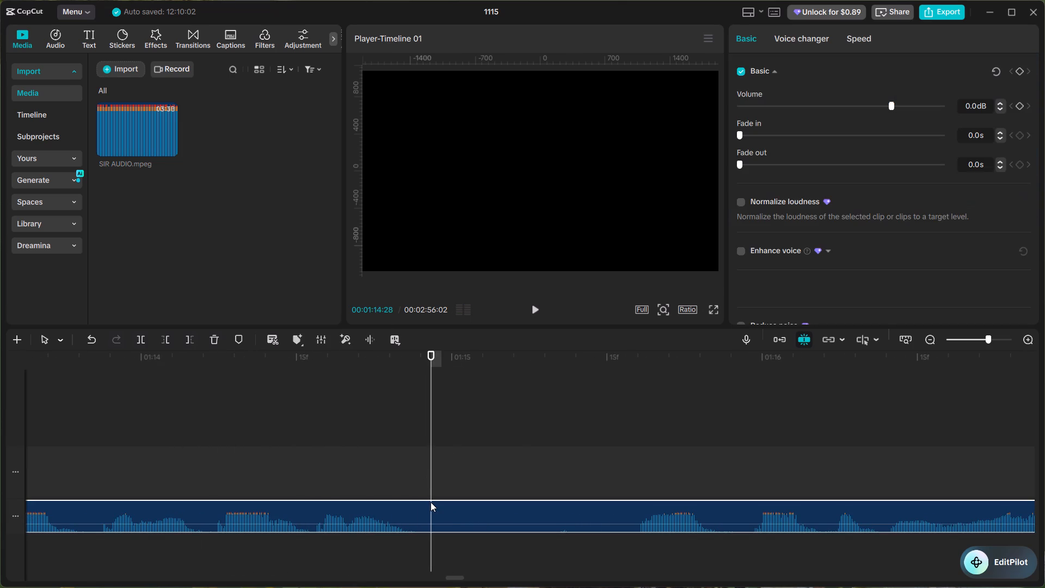
{"action": "key", "text": "ctrl+b"}
Split the vocals clip at 00:01:15:18, delete the silent piece before it and close the gap.
{"action": "scroll", "coordinate": [508, 471], "scroll_direction": "down", "scroll_amount": 2, "text": "alt"}
{"action": "left_click", "coordinate": [474, 449]}
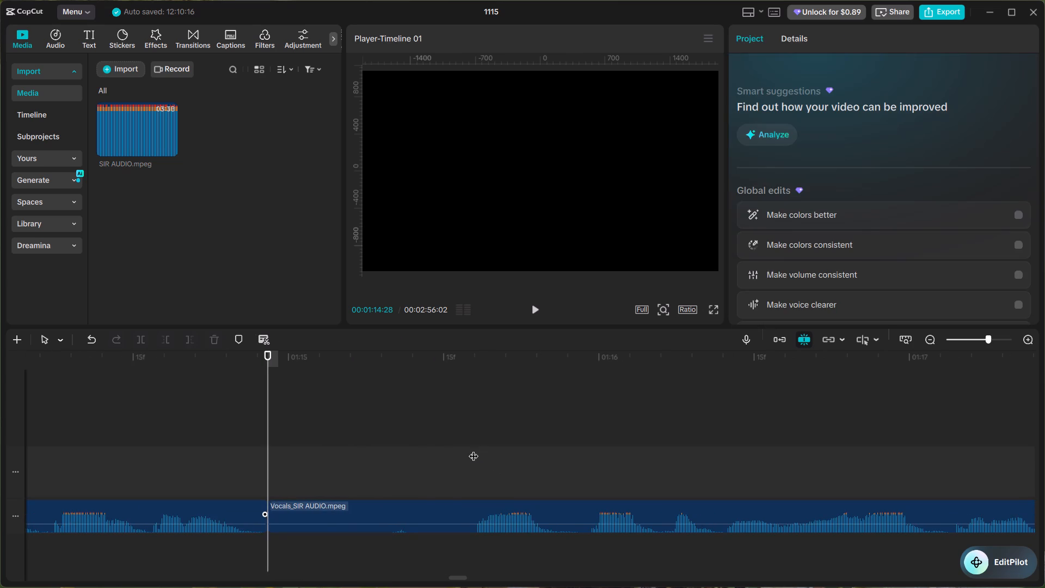
{"action": "left_click", "coordinate": [459, 513]}
{"action": "key", "text": "ctrl+b"}
{"action": "left_click", "coordinate": [452, 513]}
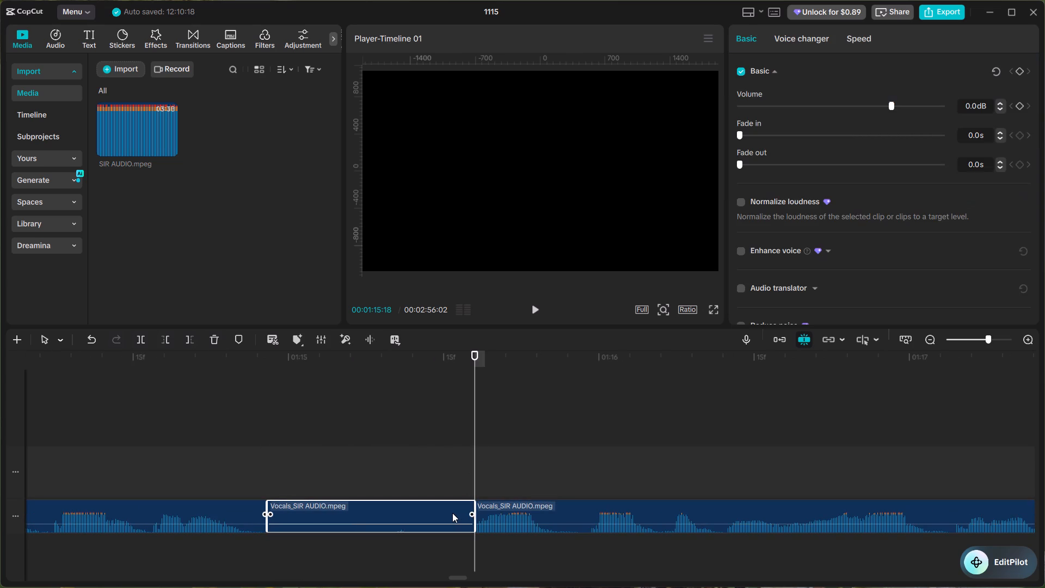
{"action": "key", "text": "BackSpace"}
{"action": "right_click", "coordinate": [452, 513]}
{"action": "left_click", "coordinate": [471, 472]}
Play on from the join and split the vocals clip at 00:01:17:14, where the next pause begins.
{"action": "left_click", "coordinate": [259, 455]}
{"action": "key", "text": "space"}
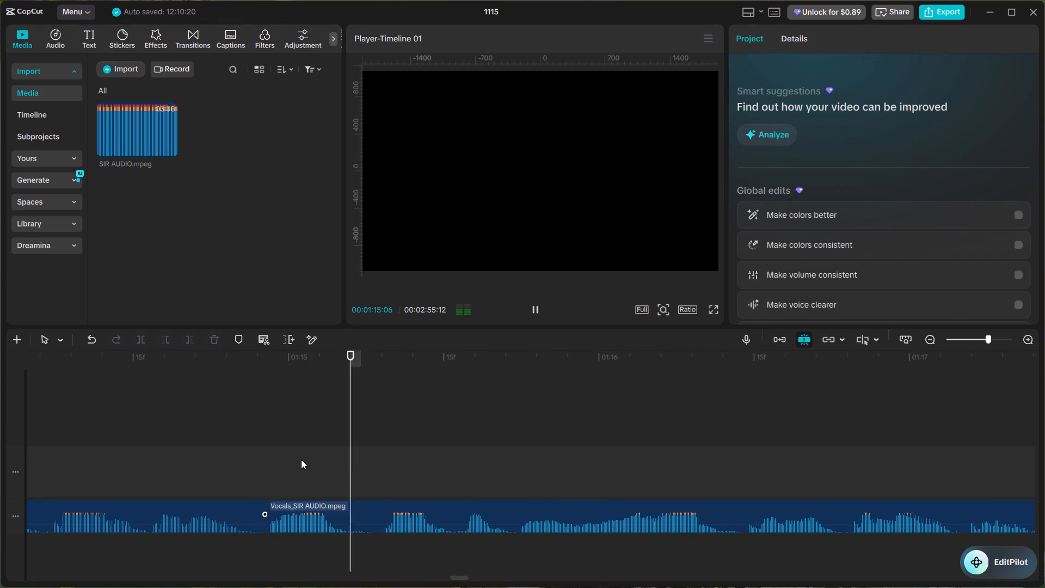
{"action": "scroll", "coordinate": [418, 460], "scroll_direction": "down", "scroll_amount": 7}
{"action": "scroll", "coordinate": [421, 469], "scroll_direction": "down", "scroll_amount": 2, "text": "alt"}
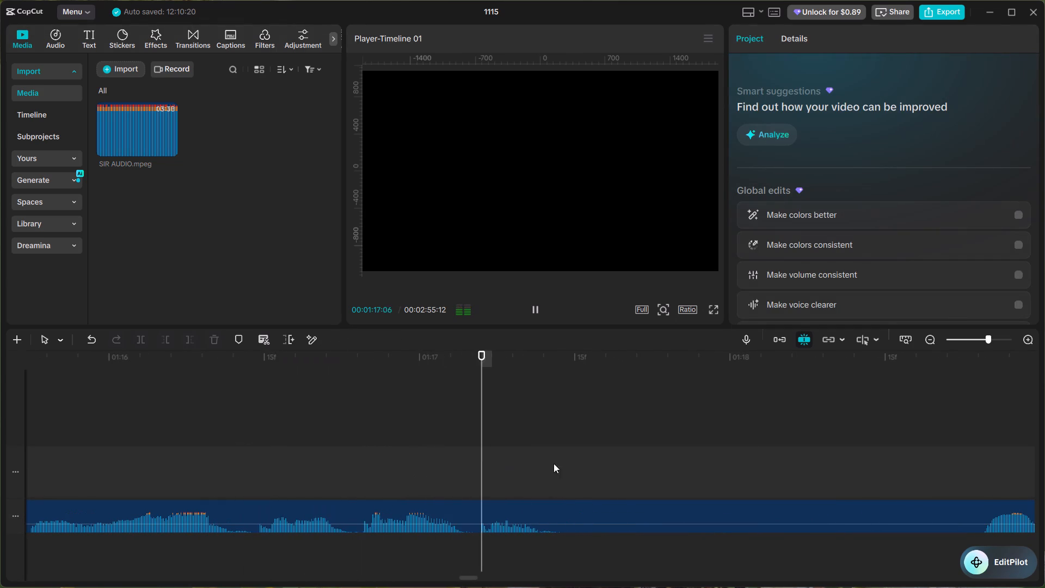
{"action": "key", "text": "space"}
{"action": "left_click", "coordinate": [559, 463]}
{"action": "left_click_drag", "start_coordinate": [555, 460], "coordinate": [556, 462]}
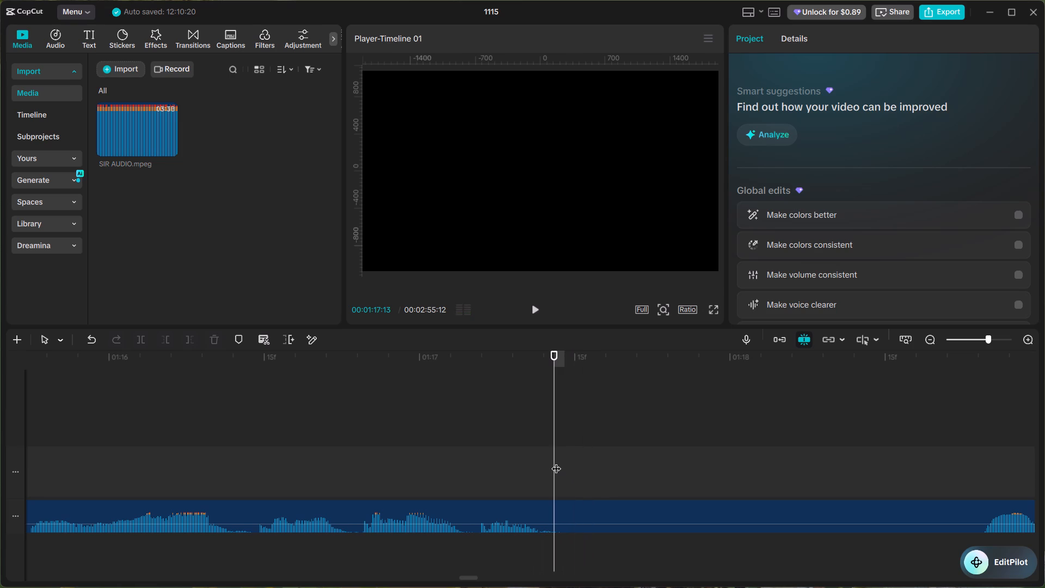
{"action": "left_click_drag", "start_coordinate": [556, 462], "coordinate": [561, 468]}
{"action": "left_click", "coordinate": [561, 528]}
{"action": "key", "text": "ctrl+b"}
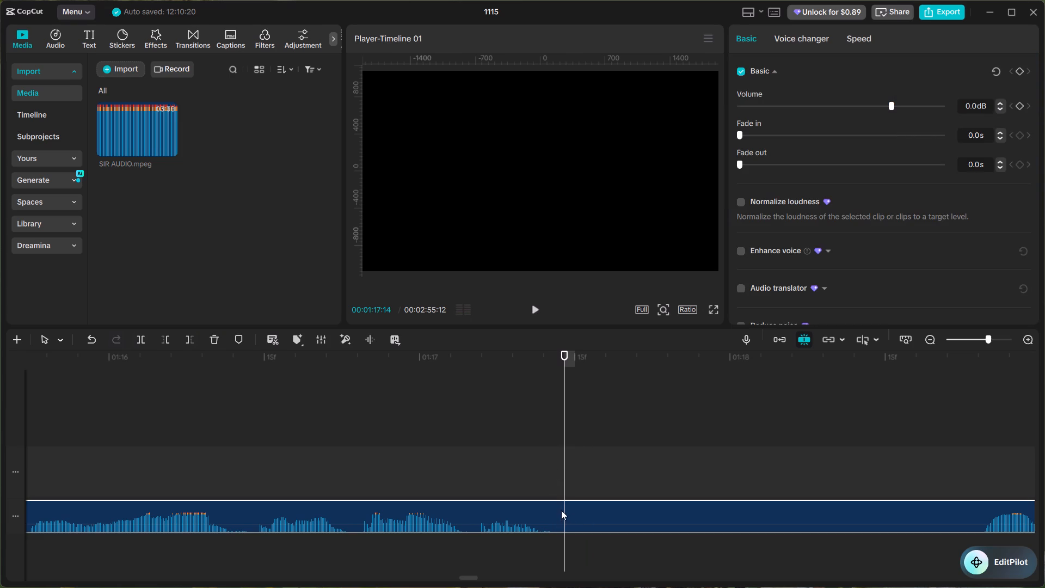
Split the vocals clip at 00:01:18:24, delete the silent piece before it and close the gap.
{"action": "scroll", "coordinate": [580, 487], "scroll_direction": "down", "scroll_amount": 7, "text": "alt"}
{"action": "left_click", "coordinate": [393, 454]}
{"action": "left_click_drag", "start_coordinate": [393, 454], "coordinate": [404, 464]}
{"action": "left_click", "coordinate": [402, 504]}
{"action": "key", "text": "ctrl+b"}
{"action": "left_click", "coordinate": [358, 511]}
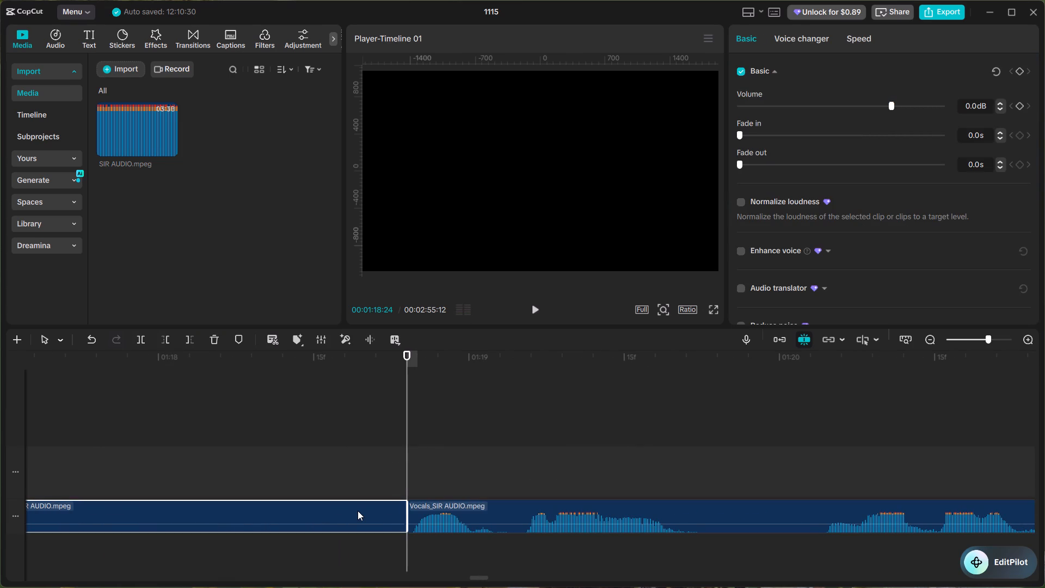
{"action": "key", "text": "BackSpace"}
{"action": "right_click", "coordinate": [358, 511]}
{"action": "left_click", "coordinate": [389, 471]}
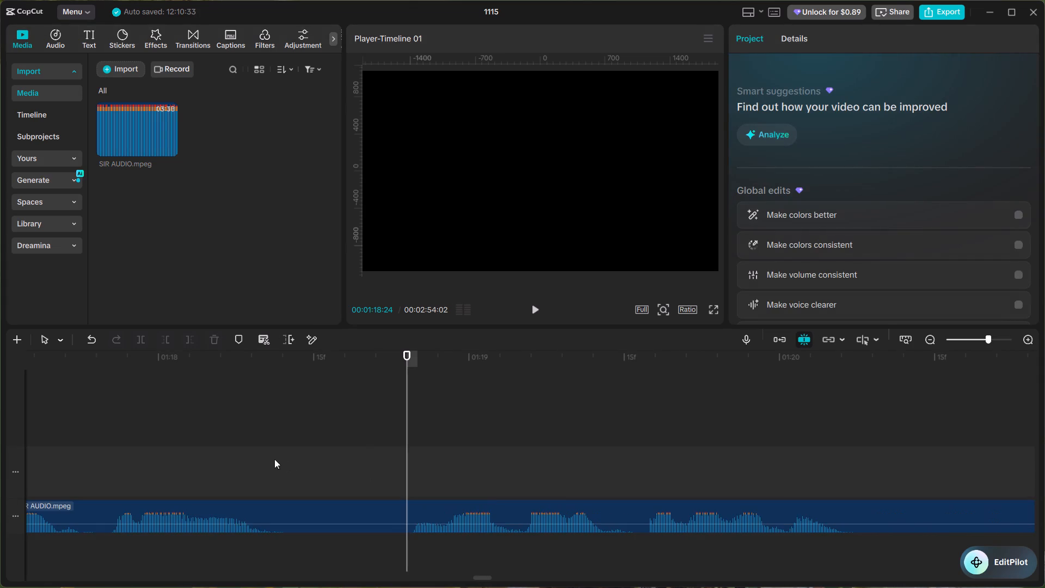
Listen on from the join at 00:01:17:14 and split the vocals clip at 00:01:18:12, at the start of the next pause.
{"action": "scroll", "coordinate": [256, 462], "scroll_direction": "up", "scroll_amount": 4, "text": "alt"}
{"action": "double_click", "coordinate": [328, 437]}
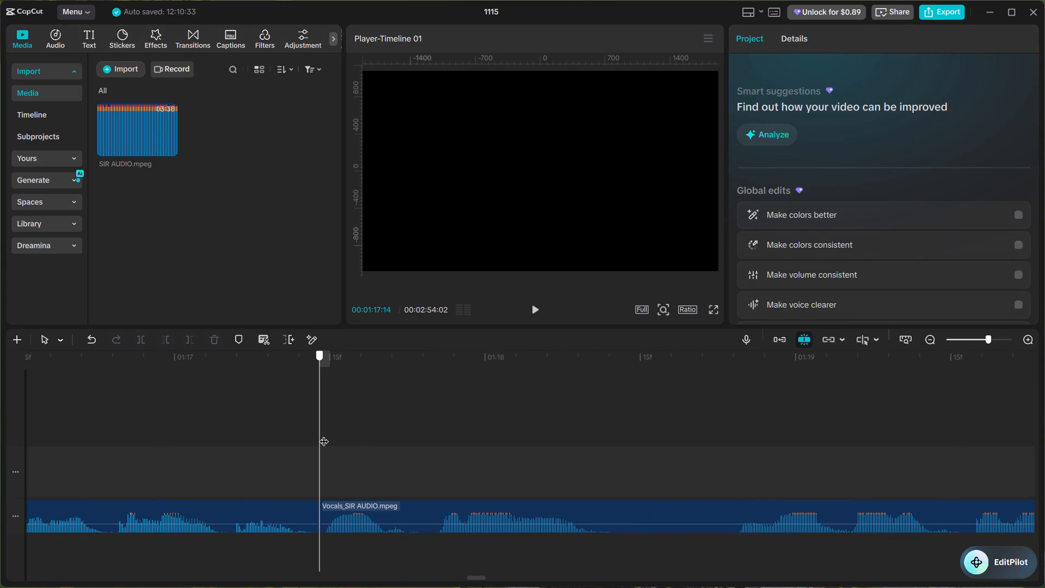
{"action": "key", "text": "space"}
{"action": "scroll", "coordinate": [449, 443], "scroll_direction": "down", "scroll_amount": 3, "text": "alt"}
{"action": "key", "text": "space"}
{"action": "left_click", "coordinate": [373, 438]}
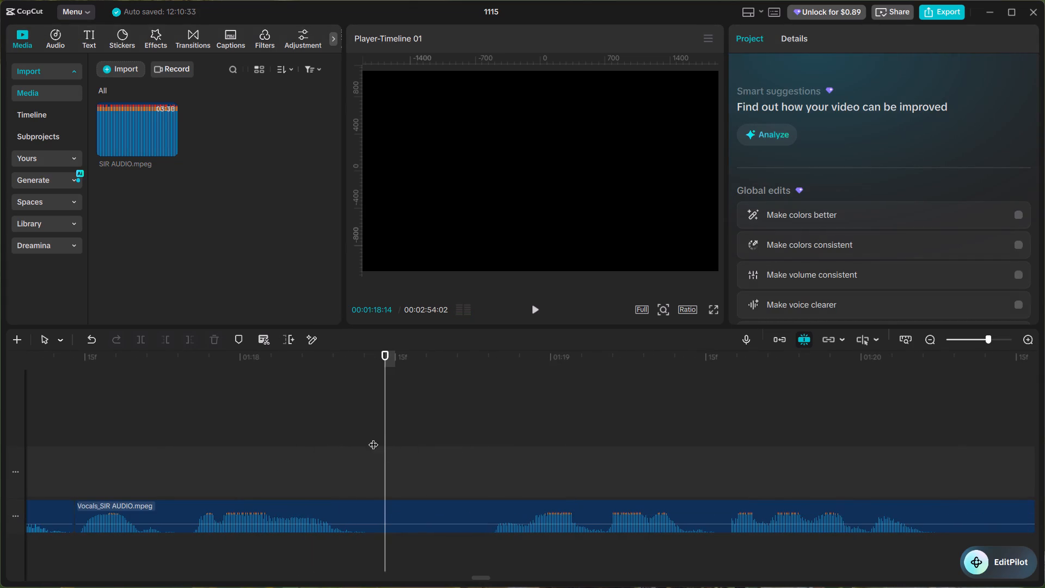
{"action": "left_click_drag", "start_coordinate": [373, 438], "coordinate": [367, 435]}
{"action": "left_click", "coordinate": [385, 511]}
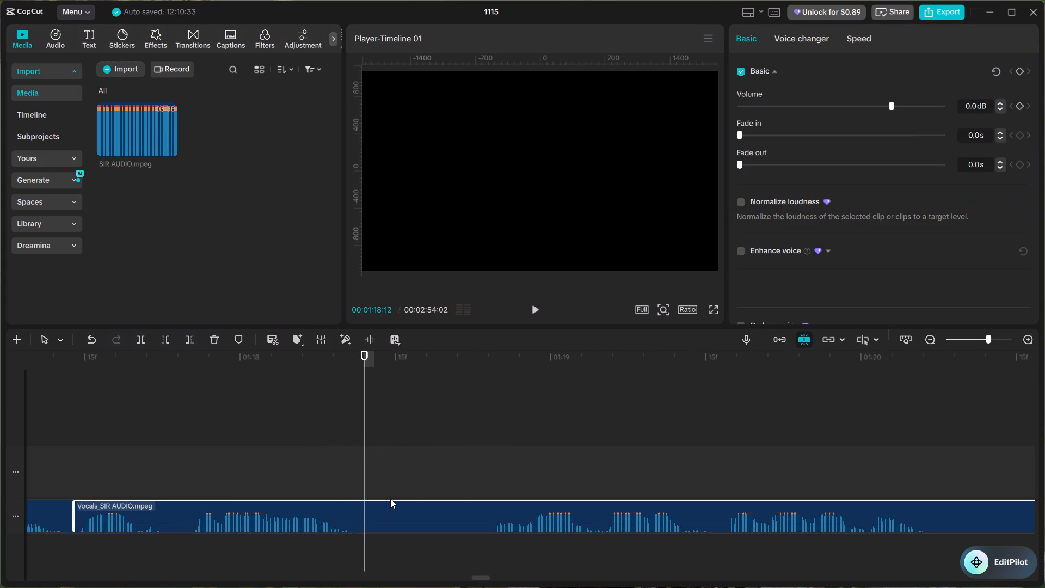
{"action": "key", "text": "ctrl+b"}
Split the vocals clip at 00:01:18:24, just before the next phrase, delete the silent piece before it and close the gap.
{"action": "scroll", "coordinate": [469, 469], "scroll_direction": "down", "scroll_amount": 1, "text": "alt"}
{"action": "left_click", "coordinate": [413, 458]}
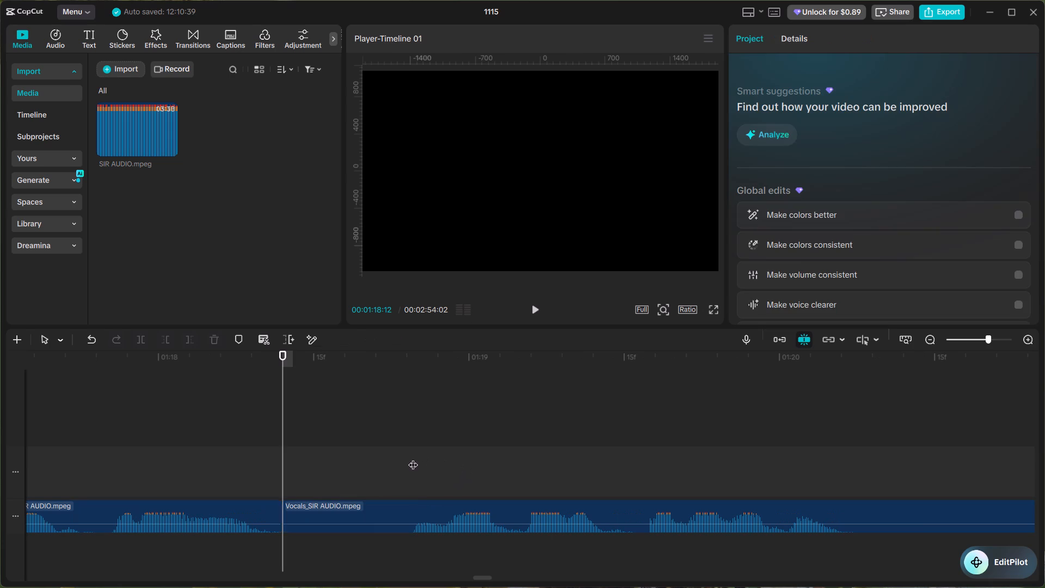
{"action": "left_click", "coordinate": [413, 458]}
{"action": "left_click", "coordinate": [382, 513]}
{"action": "key", "text": "ctrl+b"}
{"action": "left_click", "coordinate": [374, 513]}
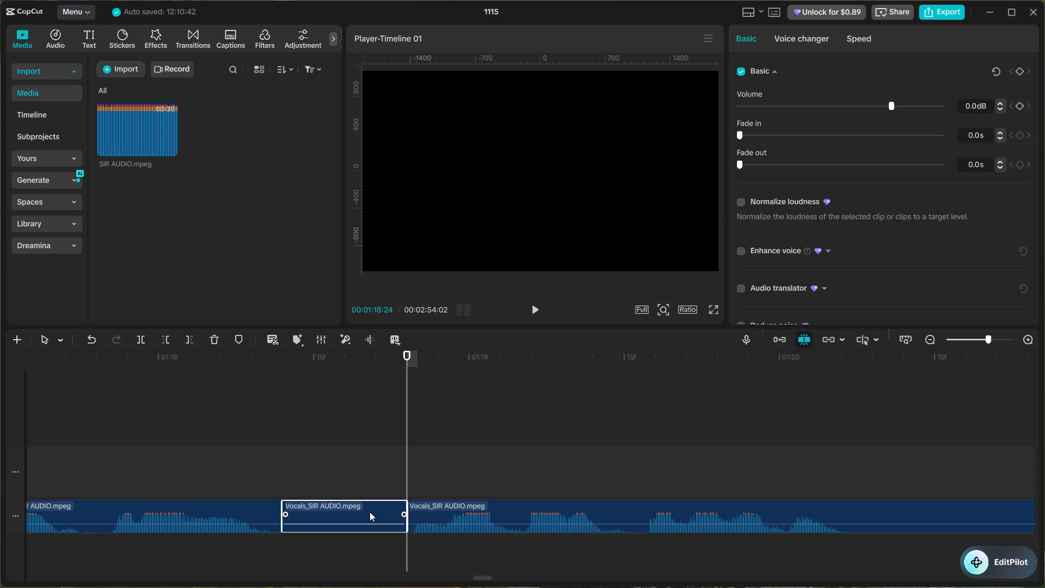
{"action": "key", "text": "BackSpace"}
{"action": "right_click", "coordinate": [351, 523]}
{"action": "left_click", "coordinate": [372, 476]}
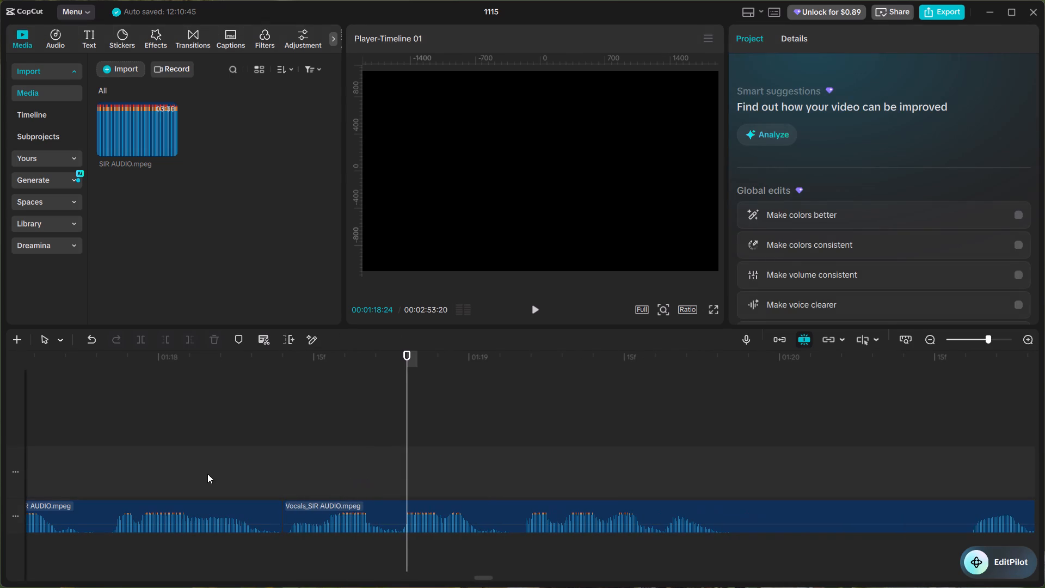
Play on from just before the join and split the vocals clip at 00:01:19:25, where the phrase ends.
{"action": "left_click", "coordinate": [214, 465]}
{"action": "key", "text": "space"}
{"action": "scroll", "coordinate": [373, 463], "scroll_direction": "down", "scroll_amount": 4, "text": "alt"}
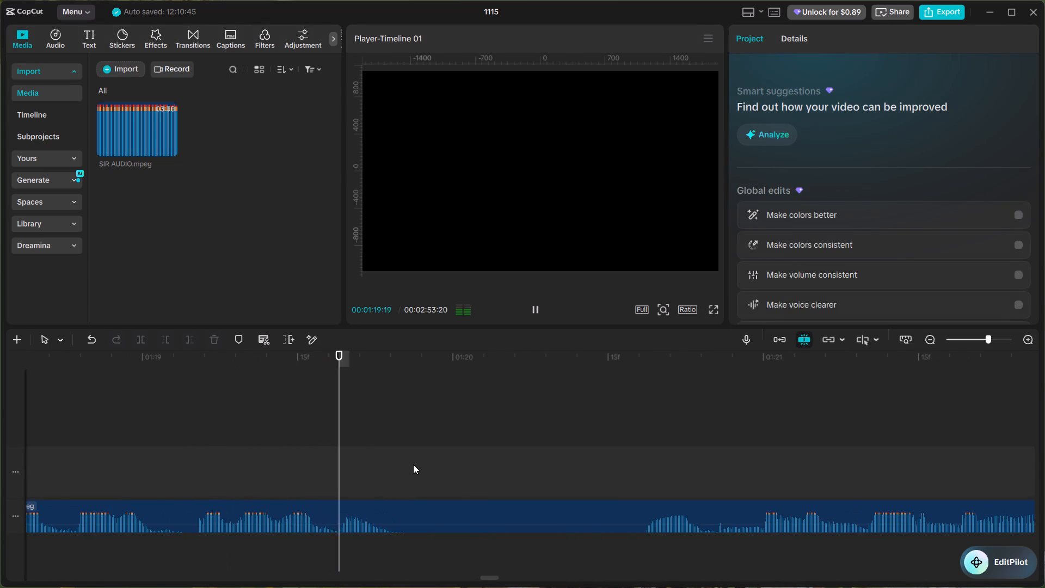
{"action": "key", "text": "space"}
{"action": "left_click_drag", "start_coordinate": [371, 456], "coordinate": [395, 469]}
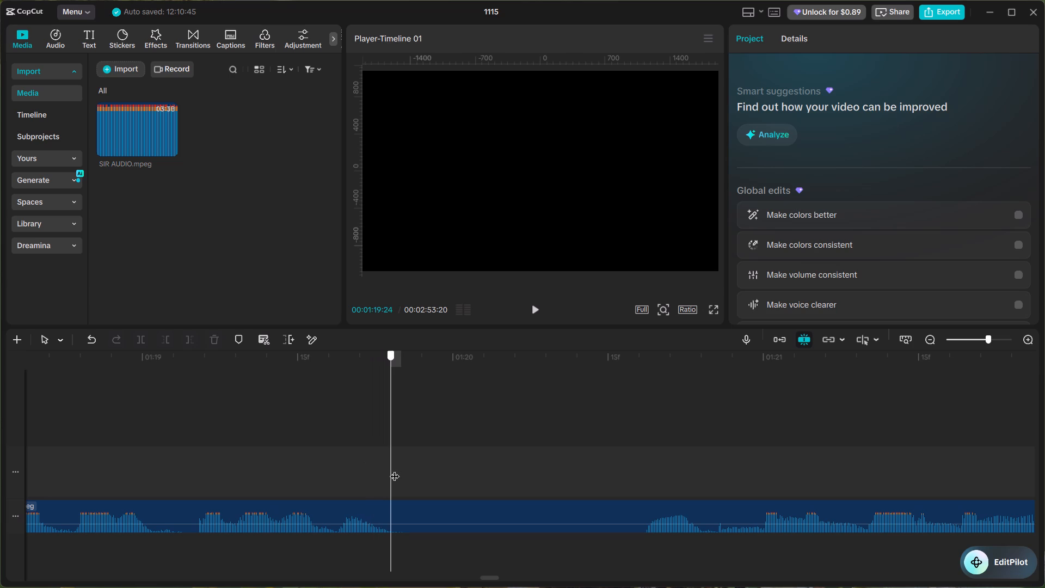
{"action": "left_click_drag", "start_coordinate": [395, 469], "coordinate": [399, 473]}
{"action": "left_click", "coordinate": [402, 510]}
{"action": "key", "text": "ctrl+b"}
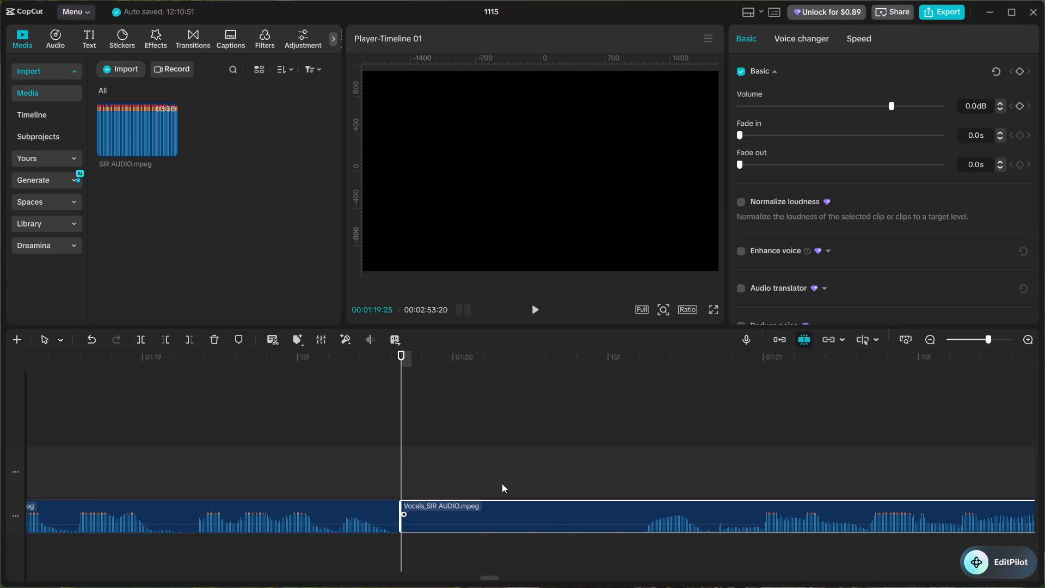
Split the vocals clip at 00:01:20:18, delete the silent piece before it and close the gap.
{"action": "scroll", "coordinate": [526, 477], "scroll_direction": "down", "scroll_amount": 2, "text": "alt"}
{"action": "left_click", "coordinate": [481, 450]}
{"action": "left_click_drag", "start_coordinate": [481, 450], "coordinate": [476, 450]}
{"action": "left_click", "coordinate": [447, 511]}
{"action": "key", "text": "ctrl+b"}
{"action": "left_click", "coordinate": [439, 511]}
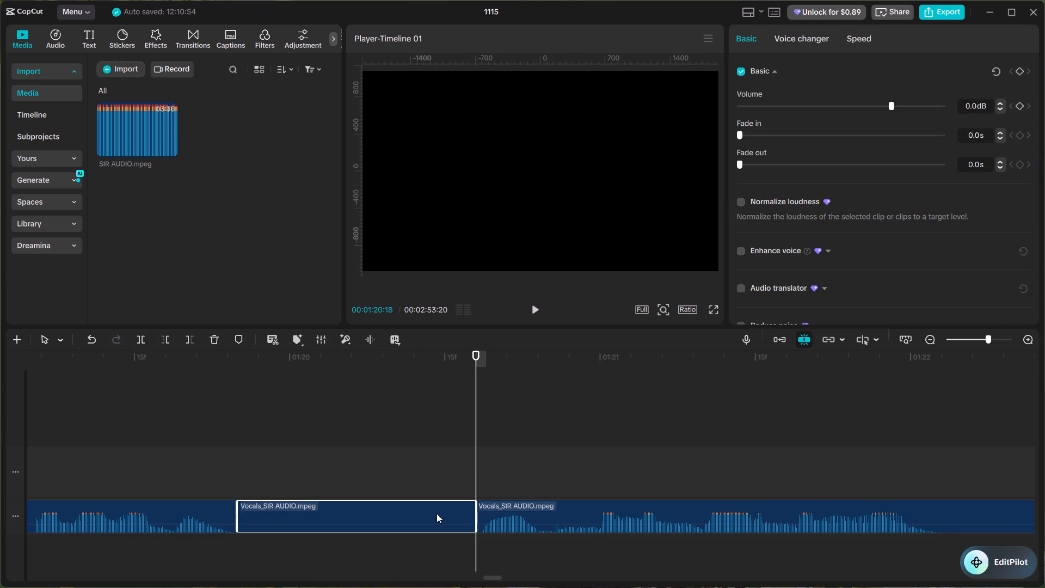
{"action": "key", "text": "BackSpace"}
{"action": "right_click", "coordinate": [437, 513]}
{"action": "left_click", "coordinate": [457, 478]}
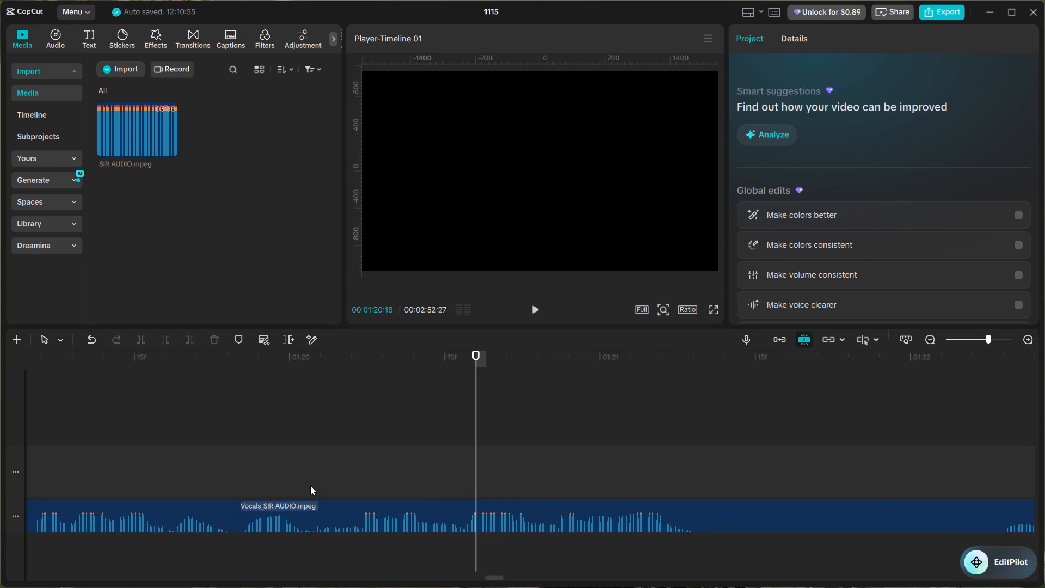
Listen on from the join and split the vocals clip at 00:01:21:10, at the start of the next pause.
{"action": "left_click", "coordinate": [236, 456]}
{"action": "key", "text": "space"}
{"action": "scroll", "coordinate": [429, 469], "scroll_direction": "down", "scroll_amount": 4, "text": "alt"}
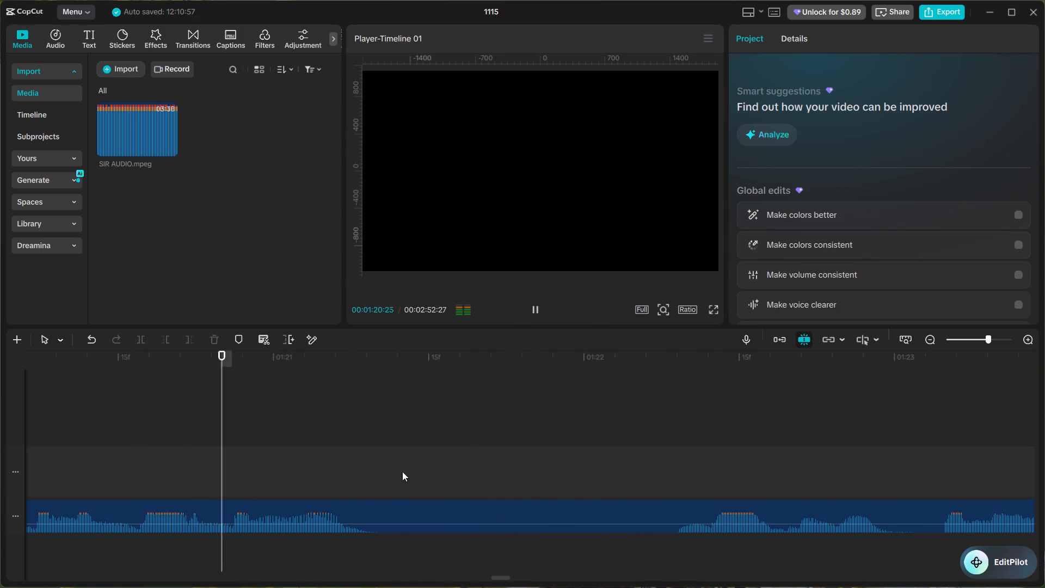
{"action": "key", "text": "space"}
{"action": "double_click", "coordinate": [378, 456]}
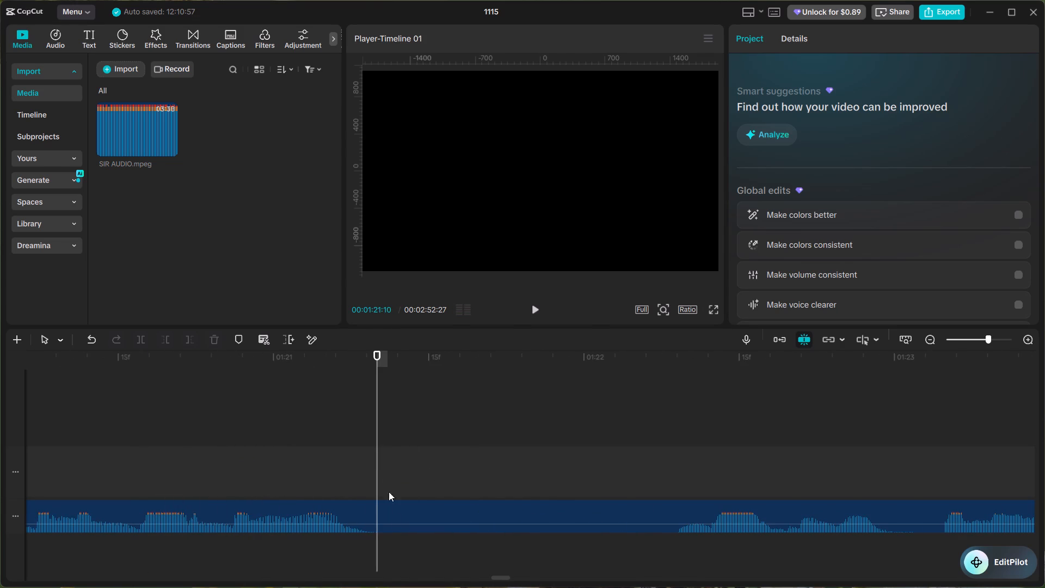
{"action": "left_click", "coordinate": [391, 508]}
{"action": "key", "text": "ctrl+b"}
Split the vocals clip at 00:01:22:09, where the voice resumes, delete the silent piece before it and close the gap.
{"action": "scroll", "coordinate": [604, 460], "scroll_direction": "down", "scroll_amount": 1, "text": "alt"}
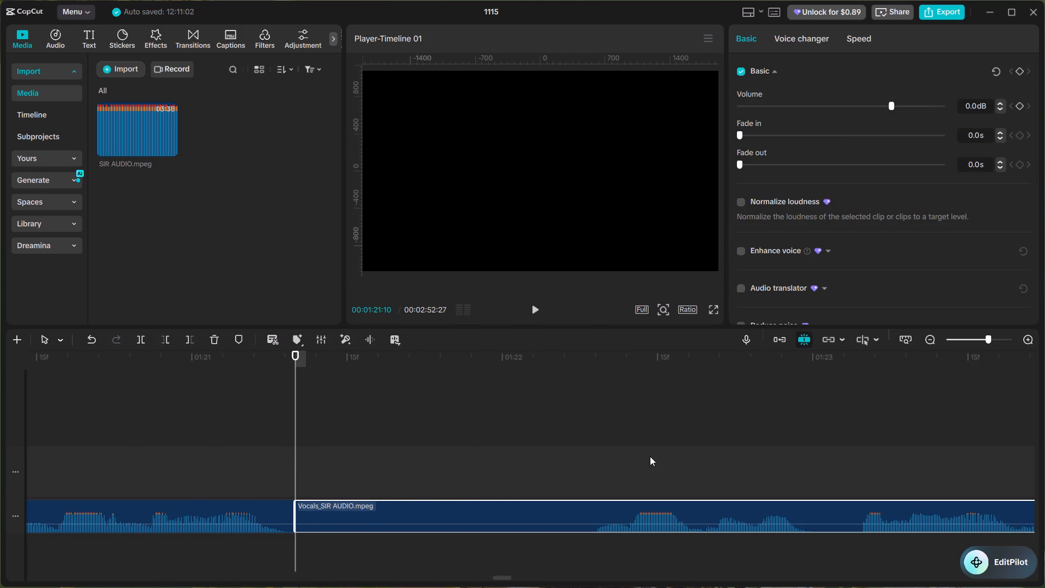
{"action": "left_click", "coordinate": [587, 456]}
{"action": "left_click_drag", "start_coordinate": [587, 456], "coordinate": [595, 461]}
{"action": "left_click", "coordinate": [550, 499]}
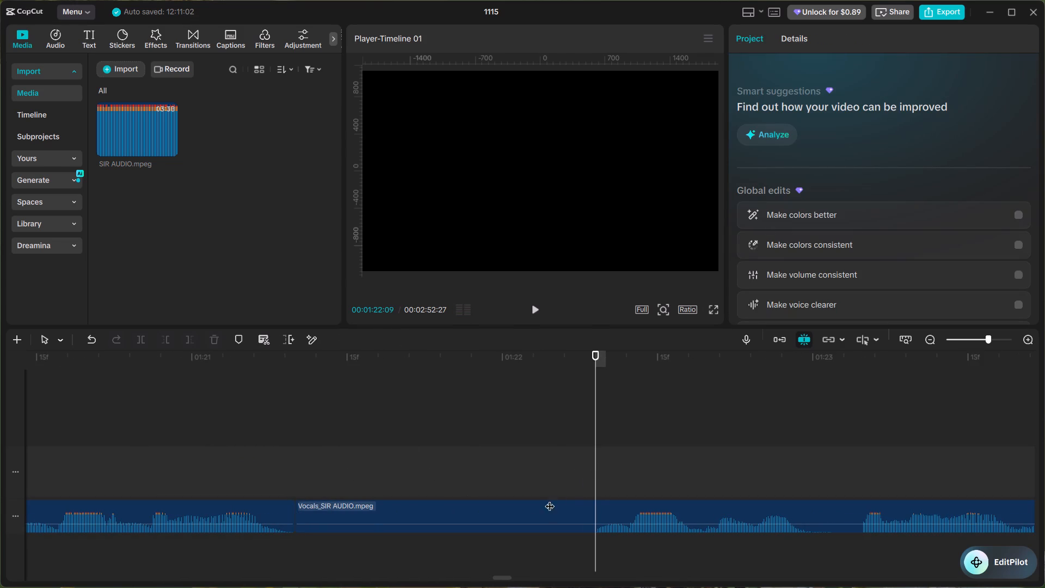
{"action": "double_click", "coordinate": [592, 458]}
{"action": "left_click", "coordinate": [542, 520]}
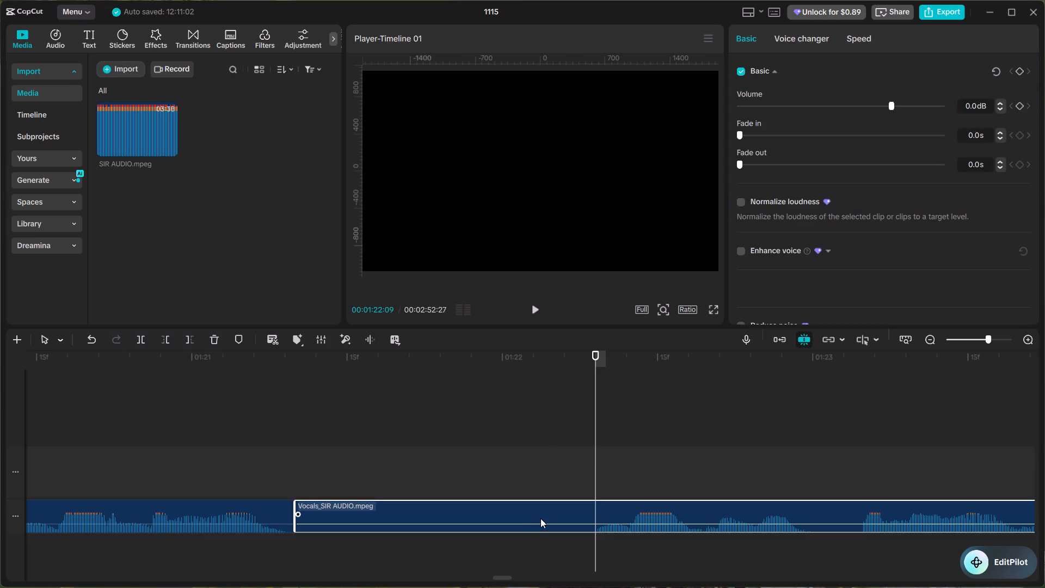
{"action": "key", "text": "ctrl+b"}
{"action": "left_click", "coordinate": [526, 518]}
{"action": "key", "text": "BackSpace"}
{"action": "right_click", "coordinate": [524, 518]}
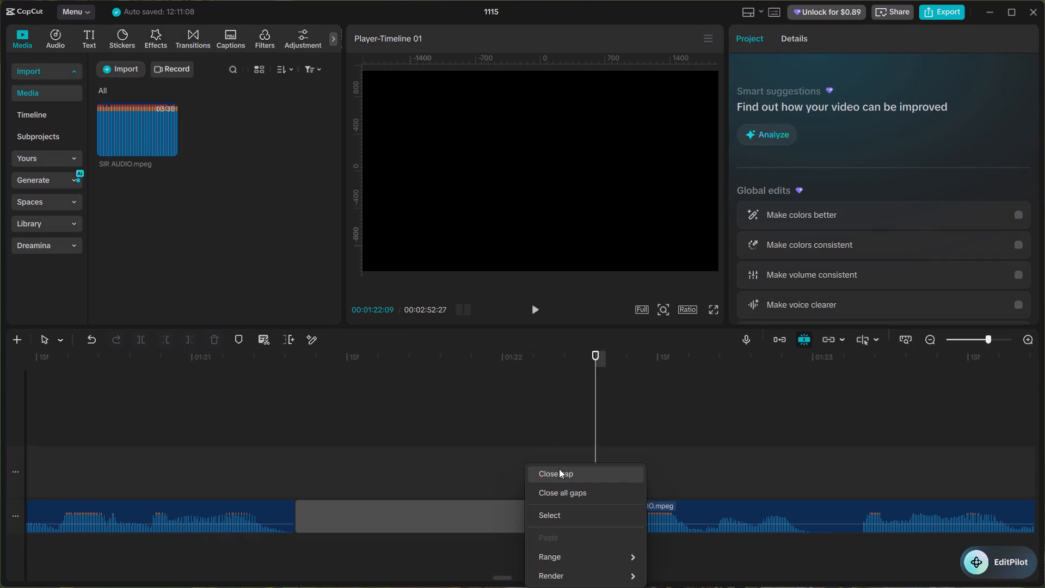
{"action": "left_click", "coordinate": [559, 469]}
Play on from just before the join and split the vocals clip at 00:01:23:10, where the next pause begins.
{"action": "left_click", "coordinate": [279, 442]}
{"action": "key", "text": "space"}
{"action": "scroll", "coordinate": [458, 479], "scroll_direction": "down", "scroll_amount": 5, "text": "alt"}
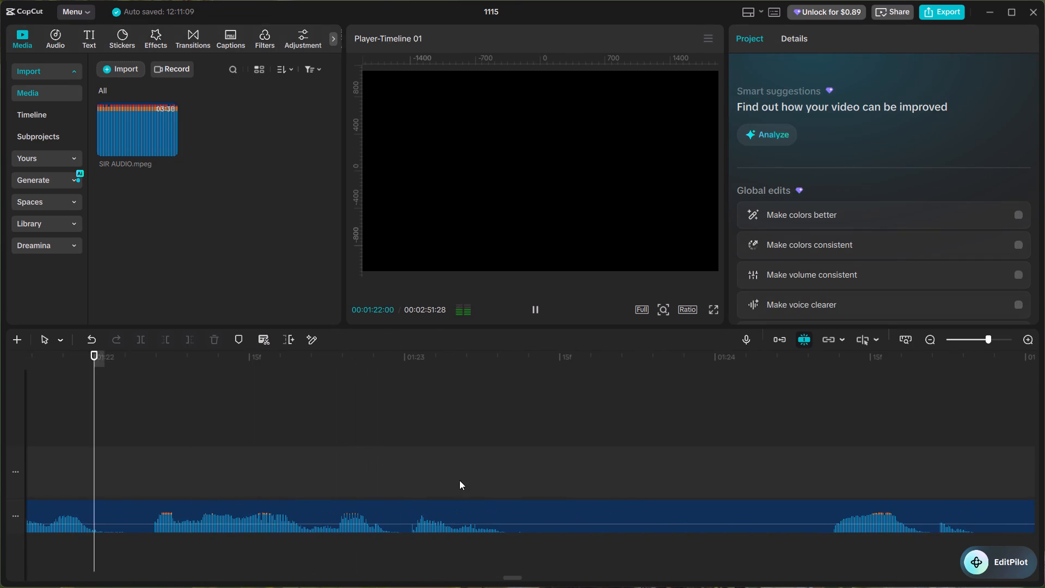
{"action": "key", "text": "space"}
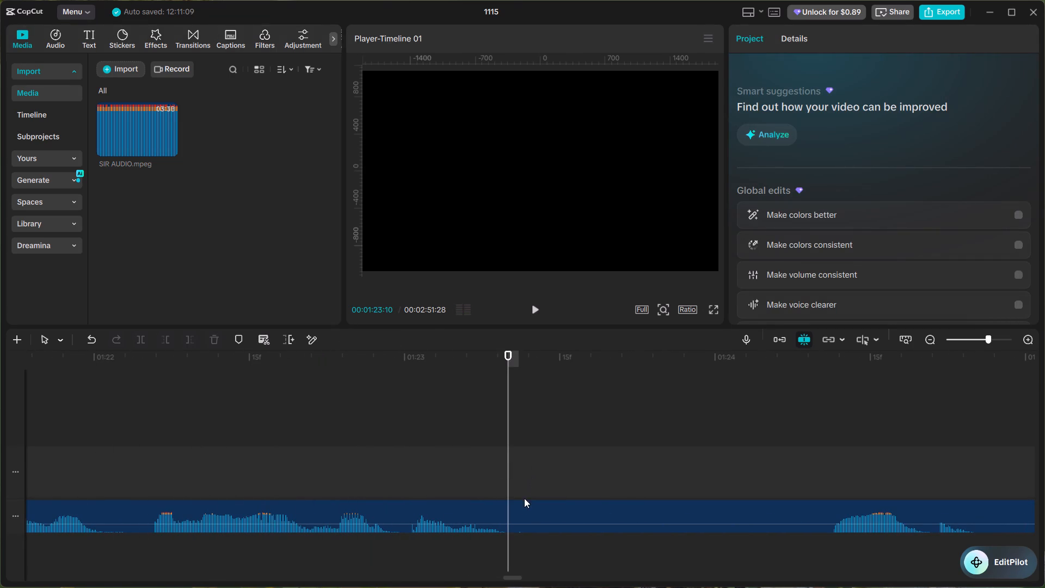
{"action": "left_click", "coordinate": [520, 504]}
{"action": "key", "text": "ctrl+b"}
Split the vocals clip at 00:01:24:11, delete the silent piece before it and close the gap.
{"action": "scroll", "coordinate": [671, 471], "scroll_direction": "down", "scroll_amount": 2, "text": "alt"}
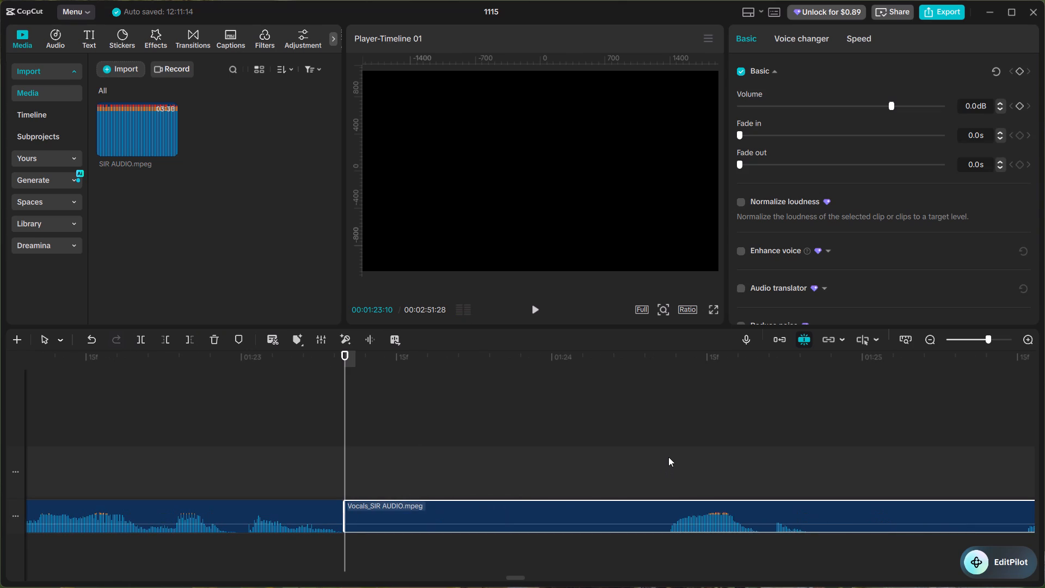
{"action": "left_click", "coordinate": [668, 457]}
{"action": "left_click", "coordinate": [619, 500]}
{"action": "key", "text": "ctrl+b"}
{"action": "left_click", "coordinate": [609, 516]}
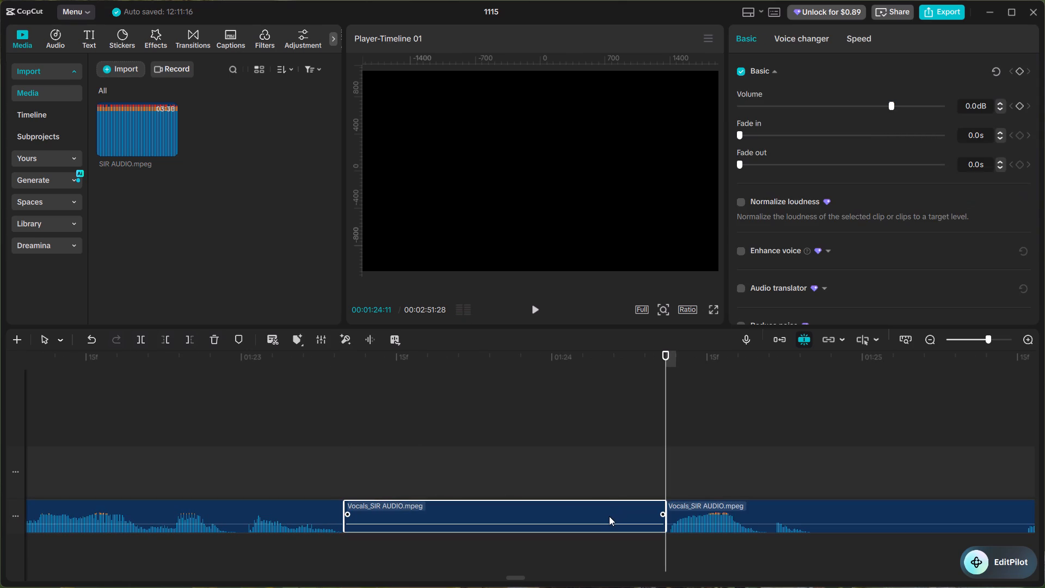
{"action": "key", "text": "BackSpace"}
{"action": "right_click", "coordinate": [609, 516]}
{"action": "left_click", "coordinate": [631, 473]}
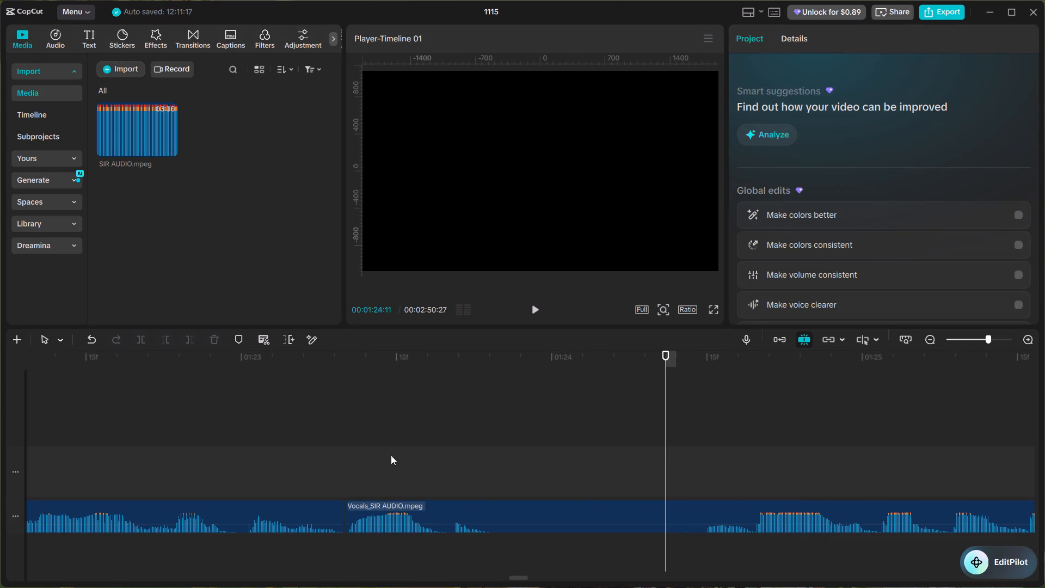
Listen on from the join and split the vocals clip at 00:01:23:24, right after the short phrase ends.
{"action": "left_click", "coordinate": [351, 448]}
{"action": "key", "text": "space"}
{"action": "left_click", "coordinate": [465, 458]}
{"action": "left_click_drag", "start_coordinate": [466, 458], "coordinate": [468, 458]}
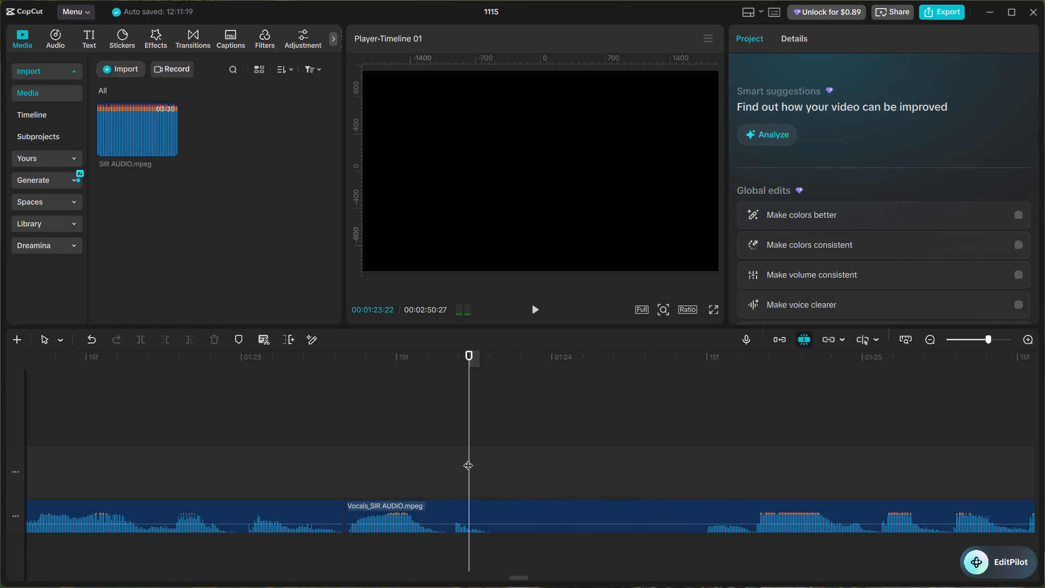
{"action": "left_click_drag", "start_coordinate": [468, 458], "coordinate": [494, 493]}
{"action": "left_click", "coordinate": [491, 517]}
{"action": "key", "text": "ctrl+v"}
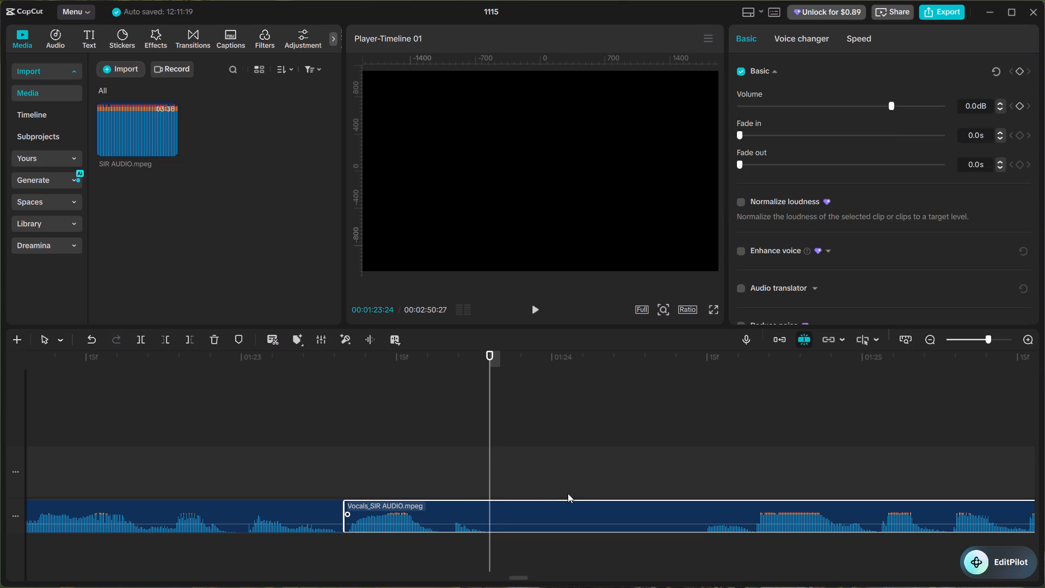
{"action": "key", "text": "ctrl+b"}
Split the vocals clip at 00:01:24:15, delete the silent piece before it and close the gap.
{"action": "scroll", "coordinate": [603, 484], "scroll_direction": "down", "scroll_amount": 3, "text": "alt"}
{"action": "left_click", "coordinate": [453, 457]}
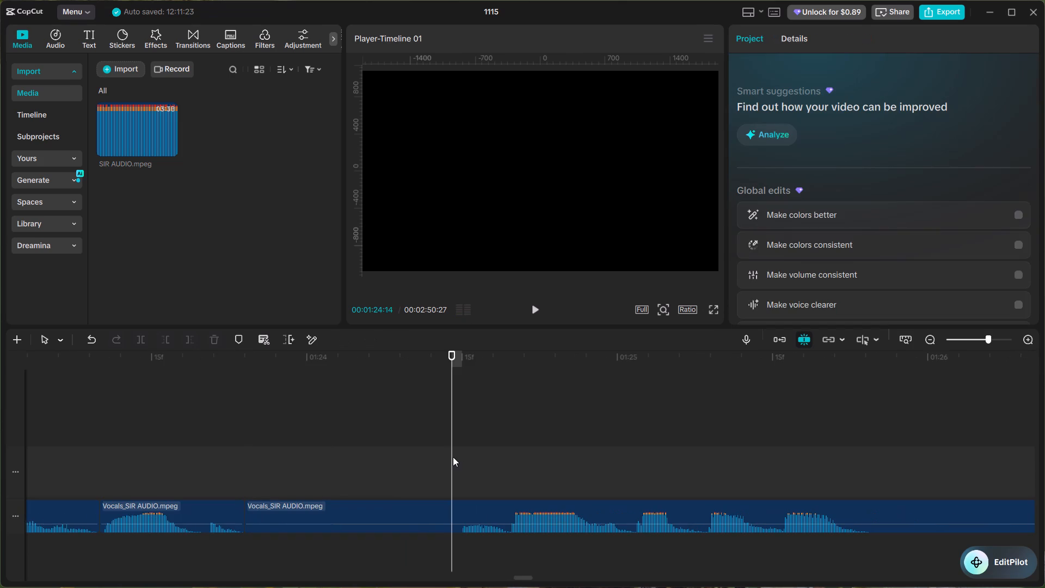
{"action": "left_click_drag", "start_coordinate": [453, 457], "coordinate": [459, 464]}
{"action": "left_click", "coordinate": [457, 506]}
{"action": "key", "text": "ctrl+b"}
{"action": "left_click", "coordinate": [438, 518], "text": "ctrl"}
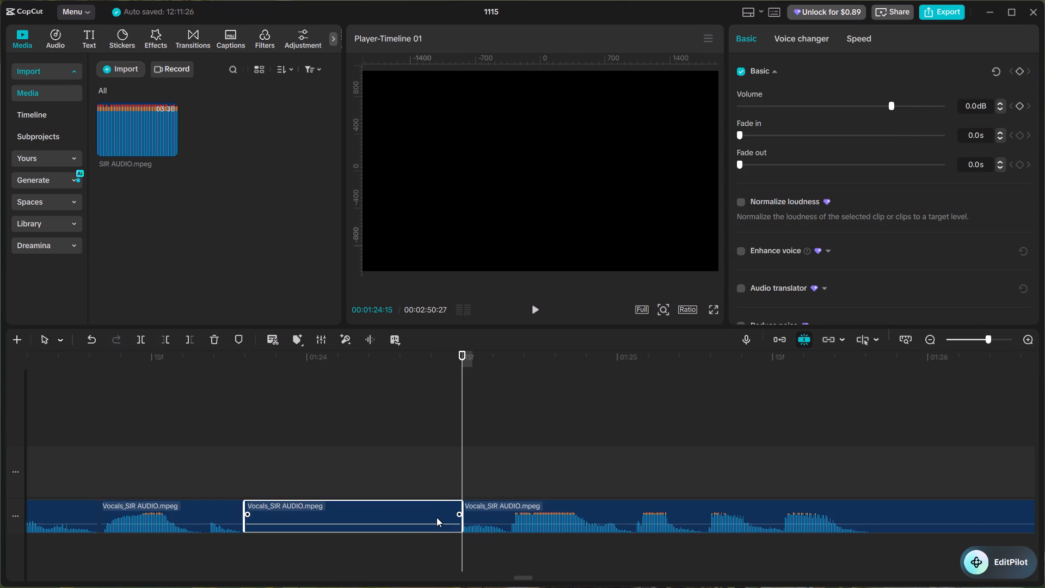
{"action": "key", "text": "BackSpace"}
{"action": "right_click", "coordinate": [444, 517]}
{"action": "left_click", "coordinate": [467, 477]}
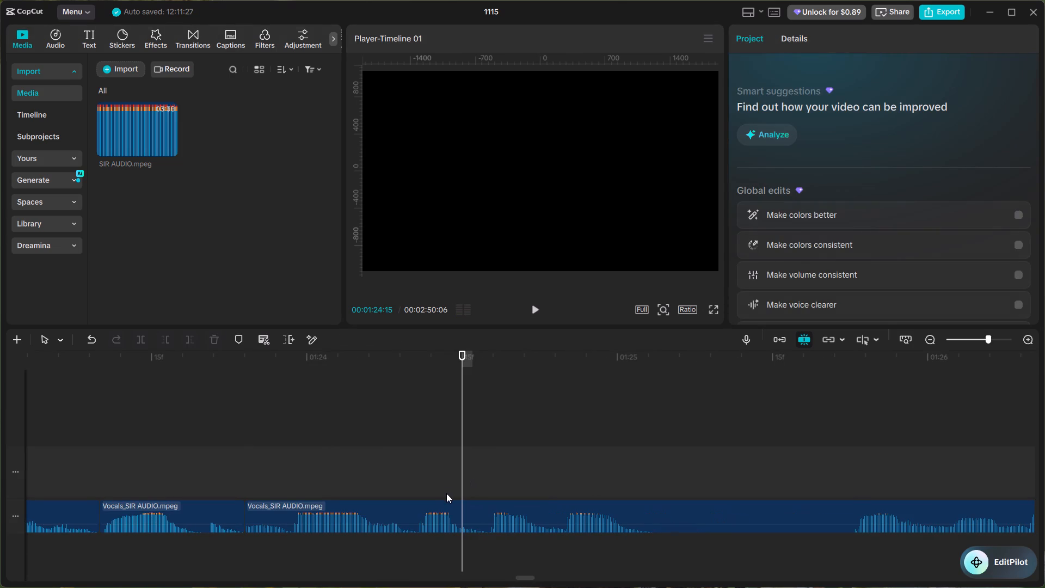
Play on from just before the latest join and split the vocals clip at 00:01:25:03, where the next pause begins.
{"action": "left_click", "coordinate": [243, 458]}
{"action": "key", "text": "space"}
{"action": "scroll", "coordinate": [457, 499], "scroll_direction": "down", "scroll_amount": 3, "text": "alt"}
{"action": "key", "text": "space"}
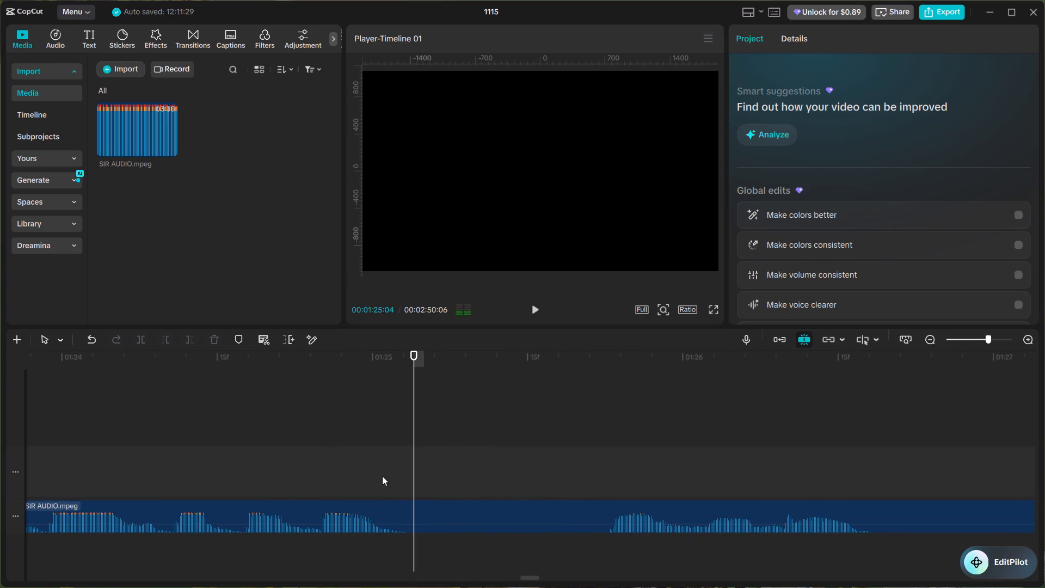
{"action": "left_click_drag", "start_coordinate": [413, 464], "coordinate": [406, 466]}
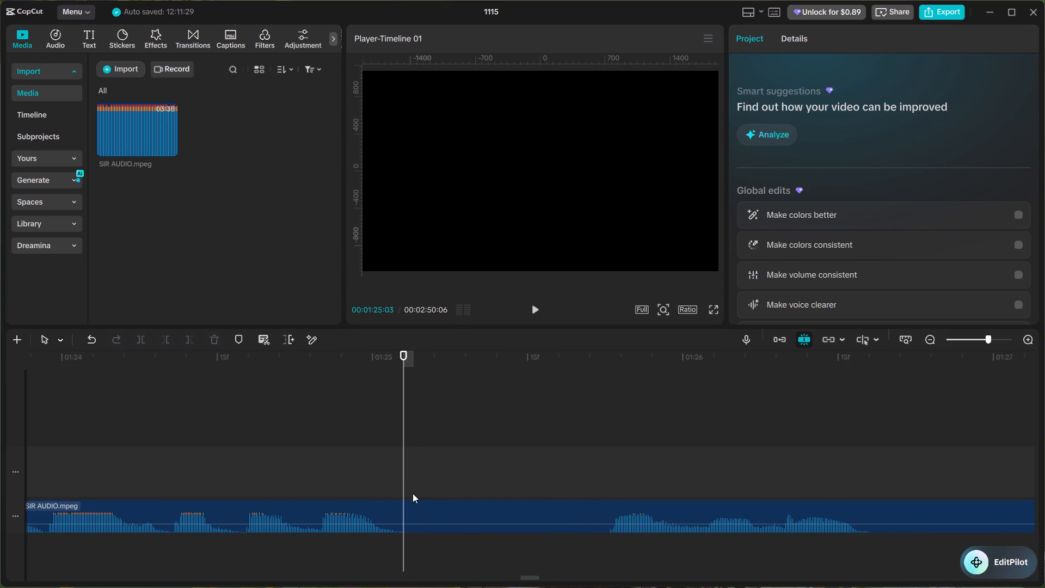
{"action": "left_click", "coordinate": [413, 511]}
{"action": "key", "text": "ctrl+b"}
Split the vocals clip at 00:01:25:22, delete the silent piece before it and close the gap.
{"action": "scroll", "coordinate": [459, 499], "scroll_direction": "down", "scroll_amount": 3, "text": "alt"}
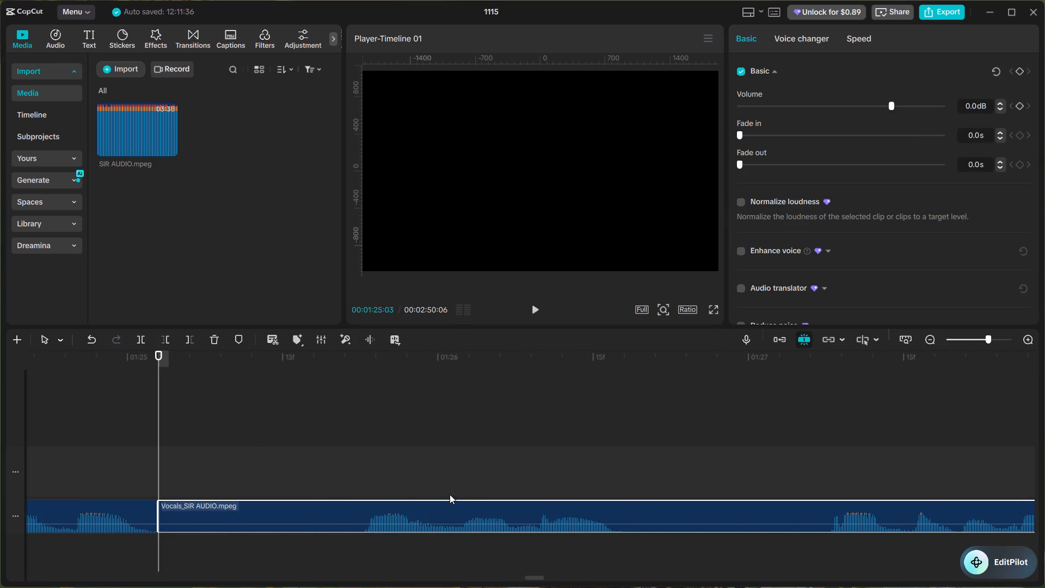
{"action": "double_click", "coordinate": [361, 472]}
{"action": "left_click", "coordinate": [364, 517]}
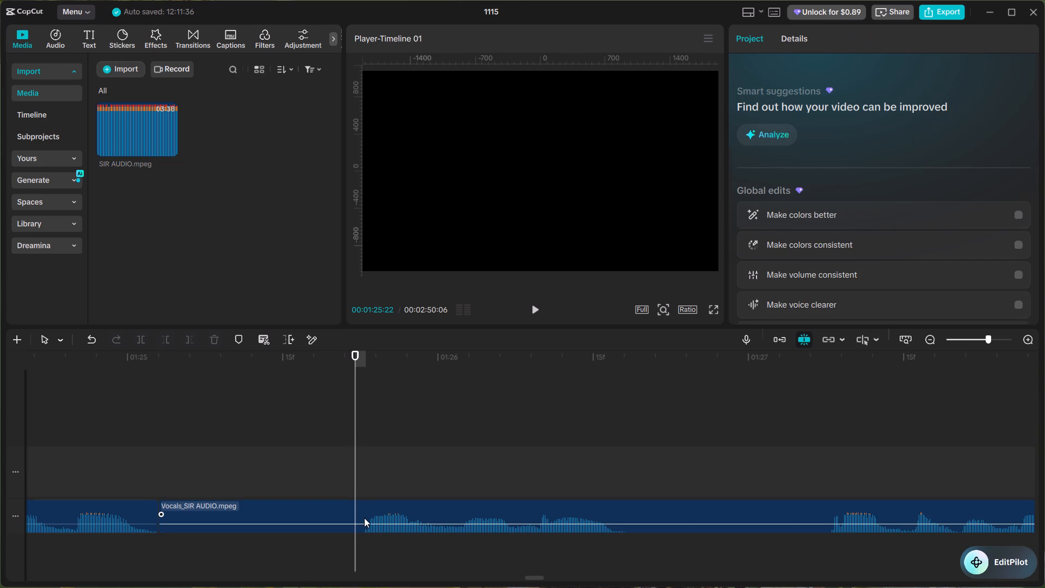
{"action": "key", "text": "ctrl+b"}
{"action": "left_click", "coordinate": [335, 512]}
{"action": "key", "text": "BackSpace"}
{"action": "right_click", "coordinate": [335, 512]}
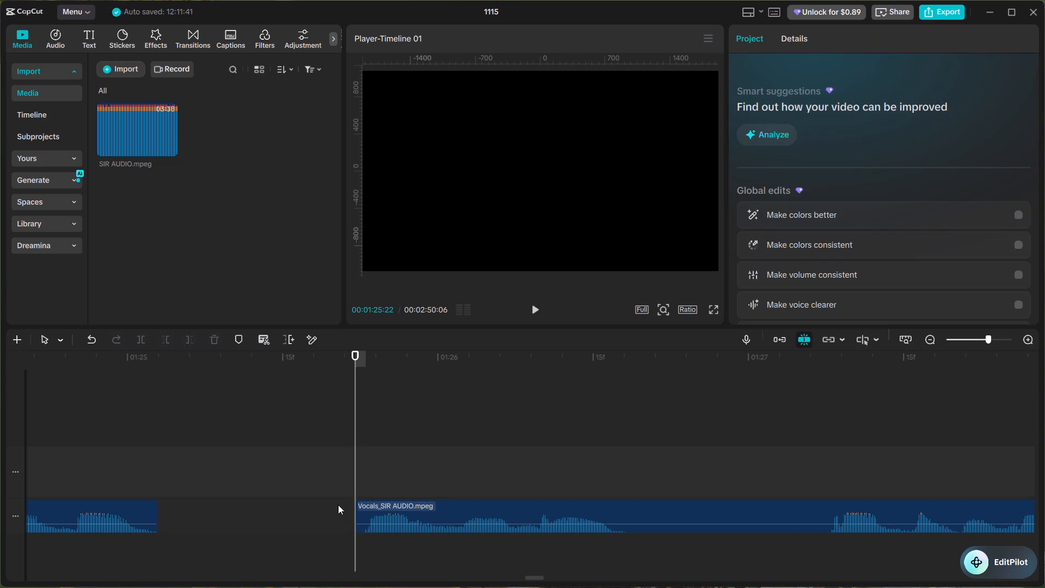
{"action": "left_click", "coordinate": [369, 458]}
{"action": "right_click", "coordinate": [317, 511]}
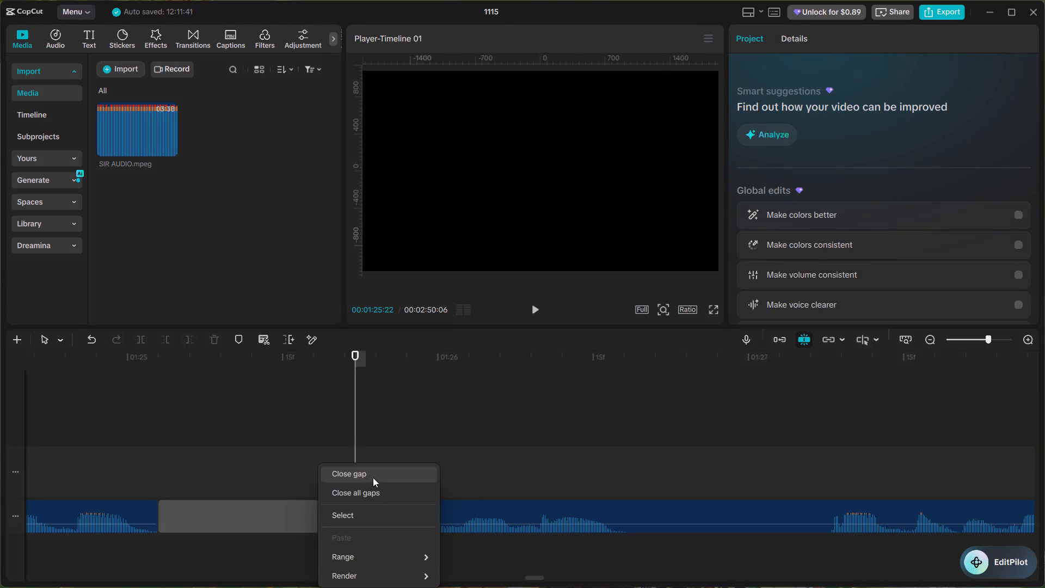
{"action": "left_click", "coordinate": [373, 477]}
Listen on from the join and split the vocals clip at 00:01:25:29, right after the phrase ends.
{"action": "left_click", "coordinate": [152, 473]}
{"action": "left_click_drag", "start_coordinate": [152, 473], "coordinate": [159, 474]}
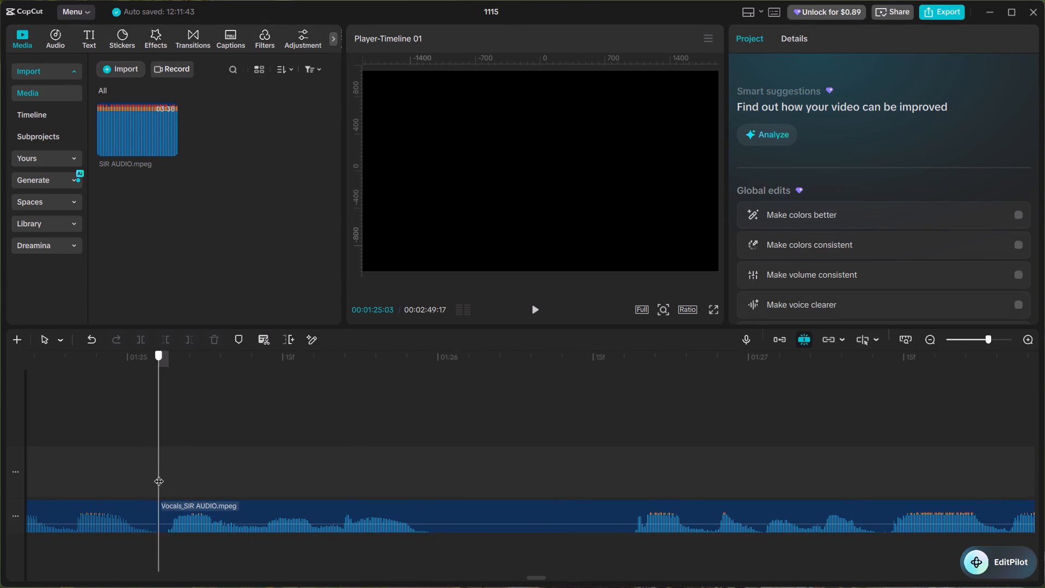
{"action": "left_click_drag", "start_coordinate": [159, 474], "coordinate": [158, 474]}
{"action": "key", "text": "space"}
{"action": "key", "text": "space"}
{"action": "left_click", "coordinate": [444, 512]}
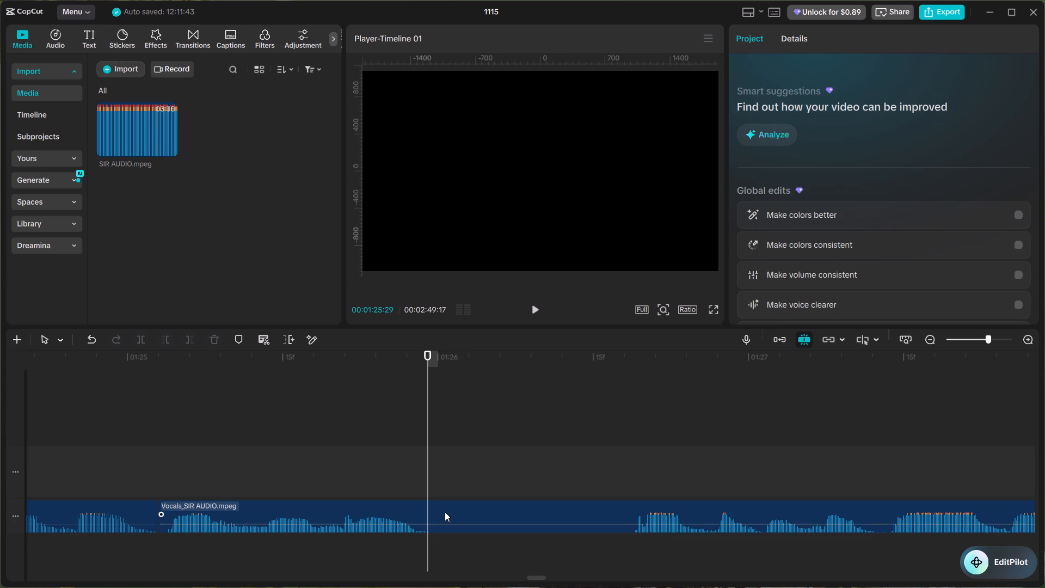
{"action": "key", "text": "ctrl+v"}
{"action": "key", "text": "ctrl+b"}
Split the vocals clip at 00:01:26:18, just before the next phrase, delete the silent piece before it and close the gap.
{"action": "scroll", "coordinate": [505, 494], "scroll_direction": "down", "scroll_amount": 2, "text": "alt"}
{"action": "left_click", "coordinate": [464, 463]}
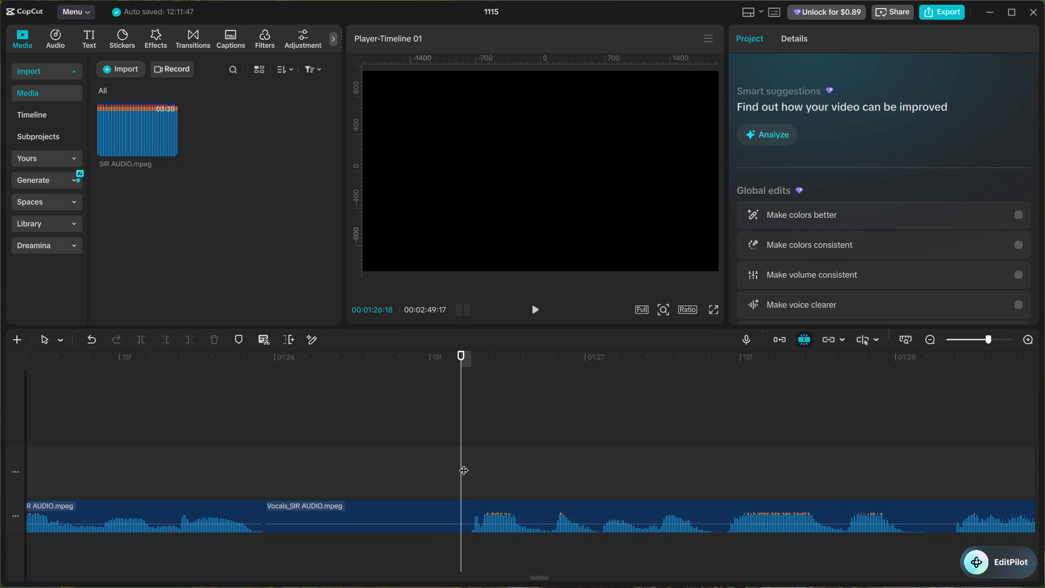
{"action": "left_click", "coordinate": [431, 522]}
{"action": "key", "text": "ctrl+b"}
{"action": "left_click", "coordinate": [424, 516]}
{"action": "key", "text": "BackSpace"}
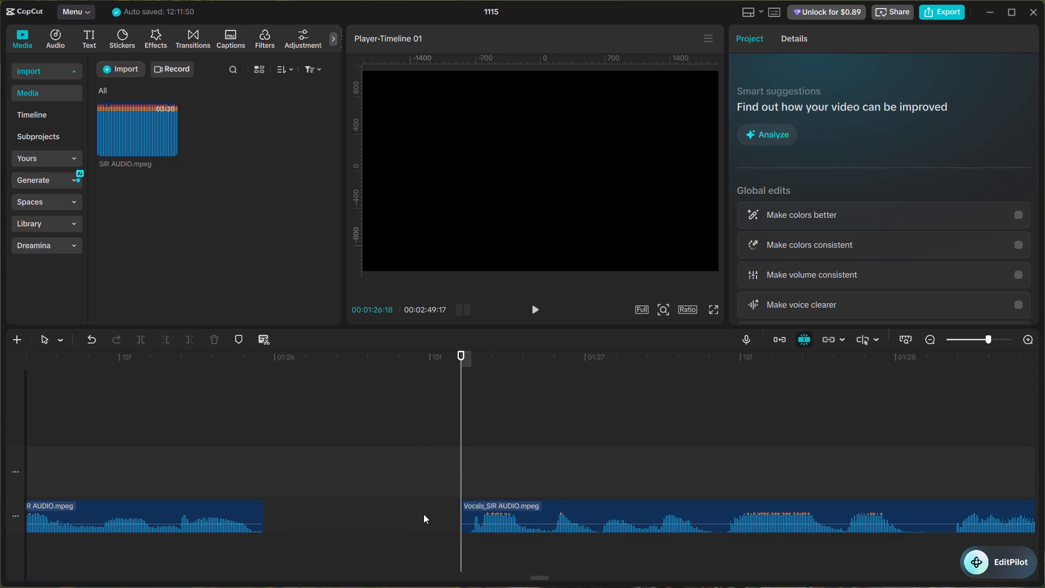
{"action": "right_click", "coordinate": [425, 512]}
{"action": "left_click", "coordinate": [438, 477]}
Listen through the following phrases and split the vocals clip at 00:01:28:01, where the next long pause begins.
{"action": "left_click", "coordinate": [250, 479]}
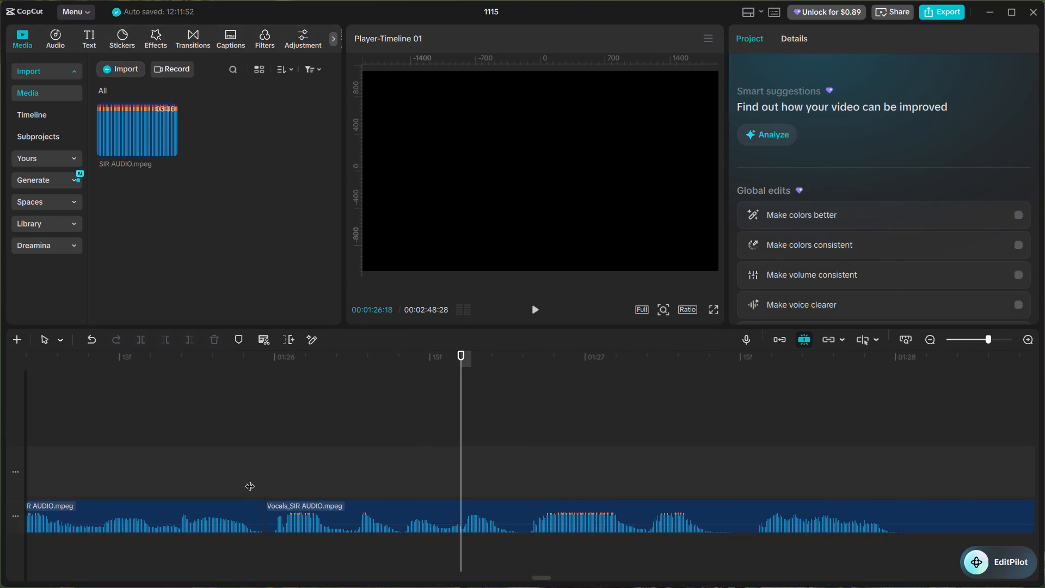
{"action": "key", "text": "space"}
{"action": "scroll", "coordinate": [403, 470], "scroll_direction": "down", "scroll_amount": 7, "text": "alt"}
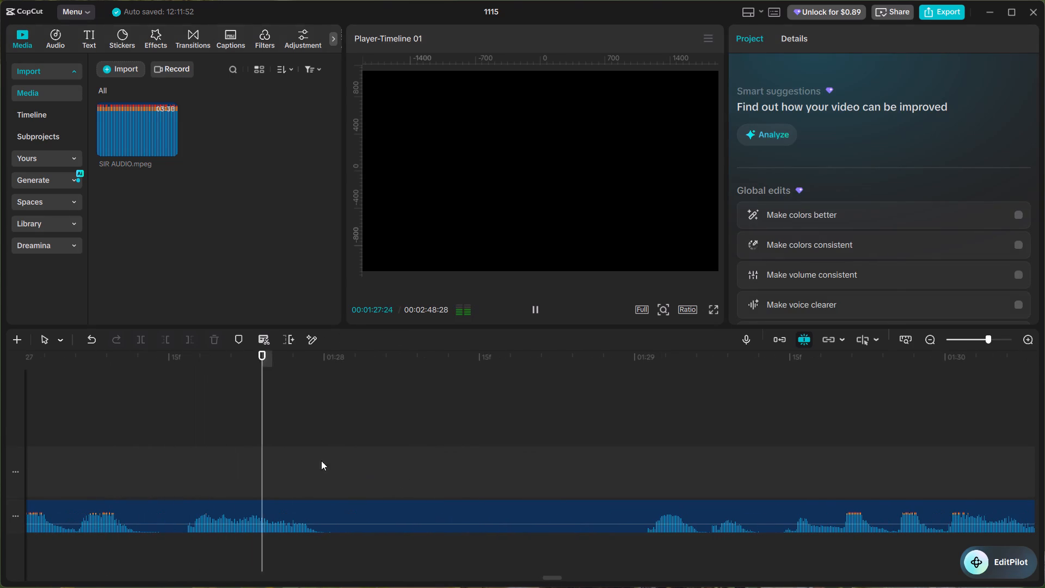
{"action": "key", "text": "space"}
{"action": "left_click", "coordinate": [324, 456]}
{"action": "left_click_drag", "start_coordinate": [325, 456], "coordinate": [634, 487]}
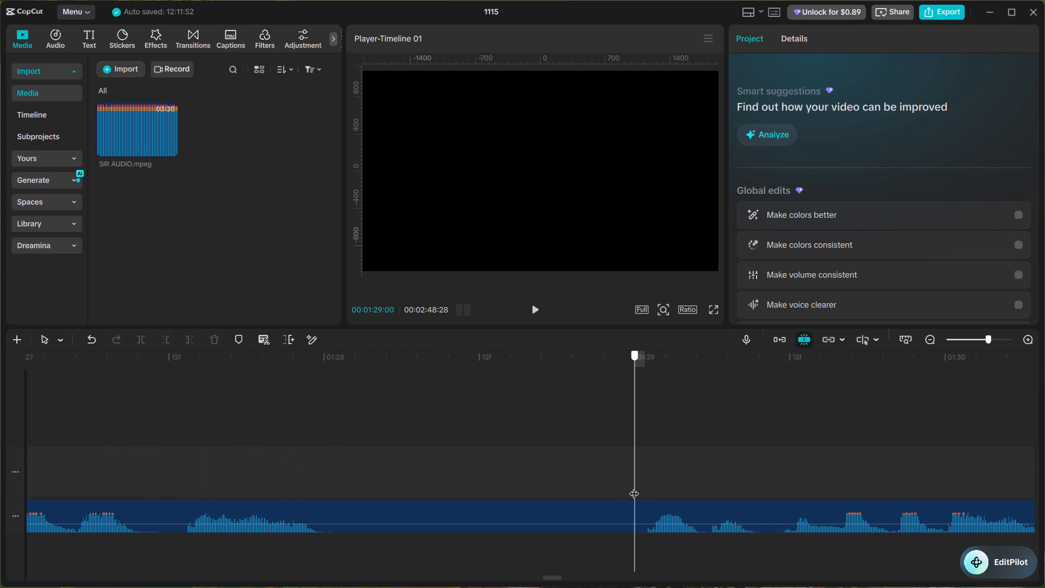
{"action": "left_click_drag", "start_coordinate": [634, 487], "coordinate": [634, 486]}
{"action": "key", "text": "space"}
{"action": "left_click", "coordinate": [323, 470]}
{"action": "left_click_drag", "start_coordinate": [323, 470], "coordinate": [333, 479]}
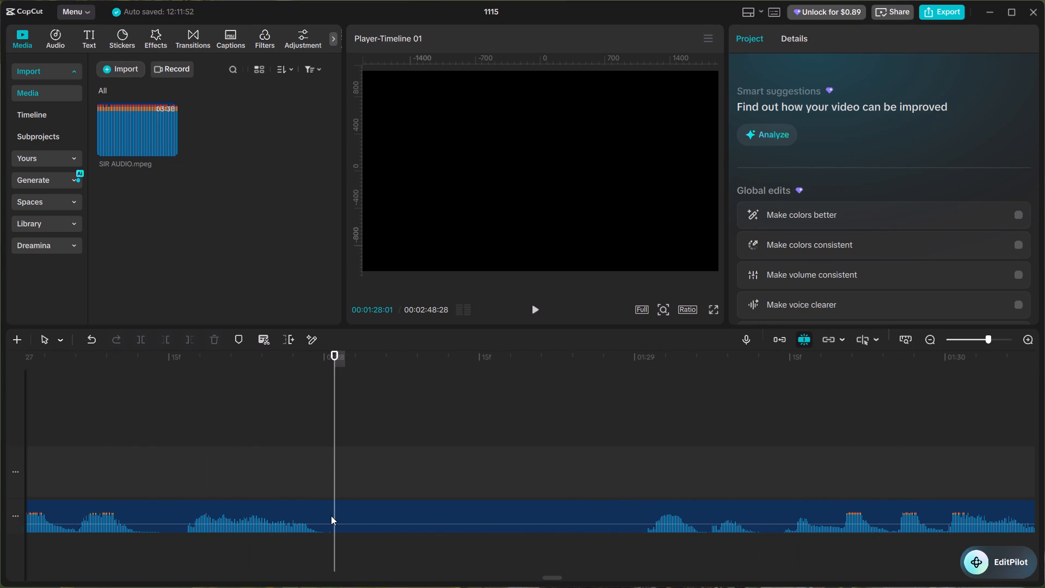
{"action": "left_click", "coordinate": [331, 516]}
{"action": "key", "text": "ctrl+b"}
Split the vocals clip at 00:01:29:01, delete the silent piece before it and close the gap.
{"action": "scroll", "coordinate": [421, 483], "scroll_direction": "down", "scroll_amount": 2, "text": "alt"}
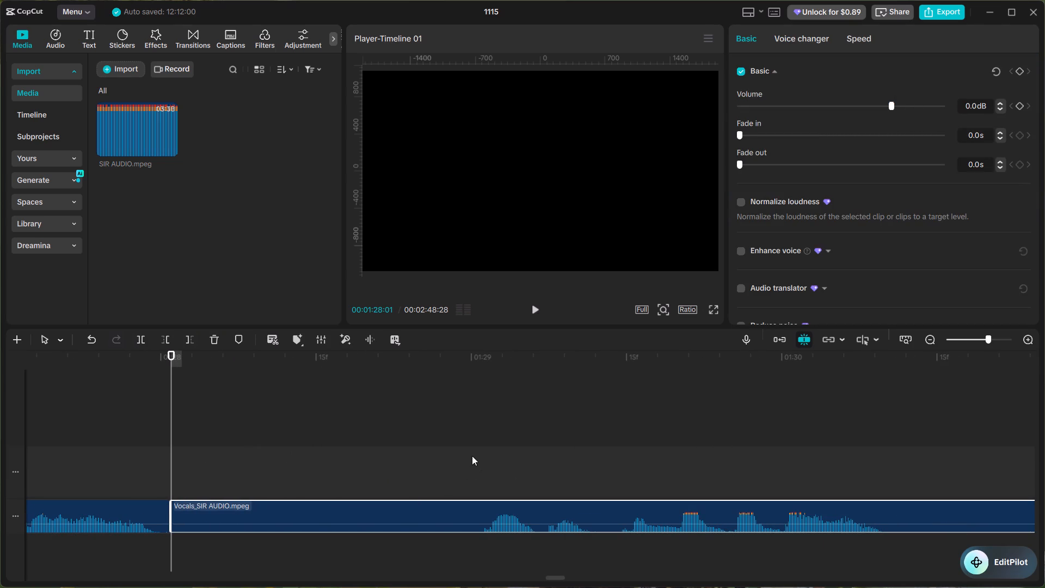
{"action": "left_click", "coordinate": [470, 456]}
{"action": "left_click_drag", "start_coordinate": [470, 456], "coordinate": [479, 470]}
{"action": "left_click", "coordinate": [458, 512]}
{"action": "key", "text": "ctrl+b"}
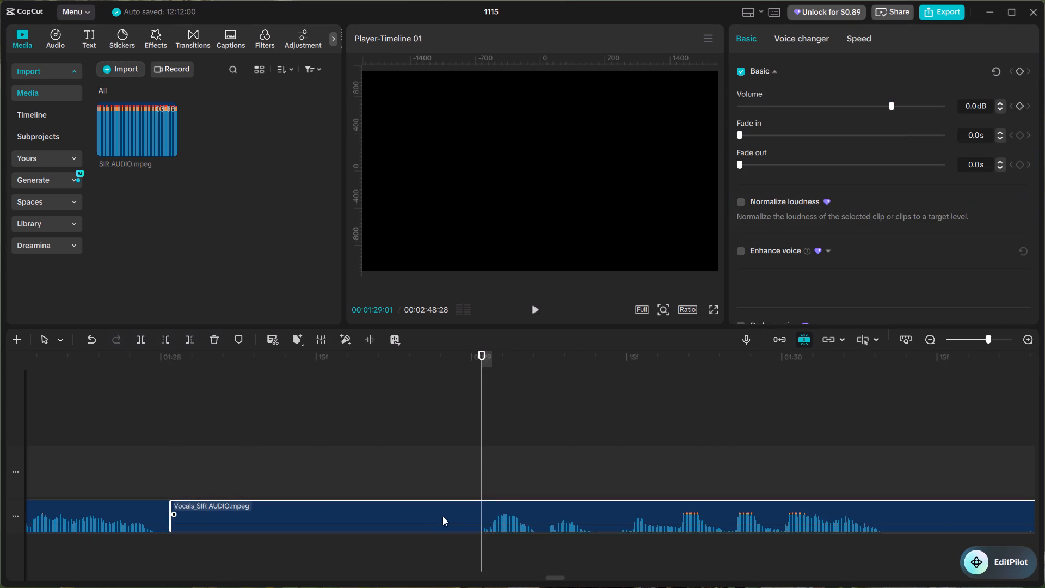
{"action": "left_click", "coordinate": [435, 518]}
{"action": "key", "text": "BackSpace"}
{"action": "right_click", "coordinate": [440, 517]}
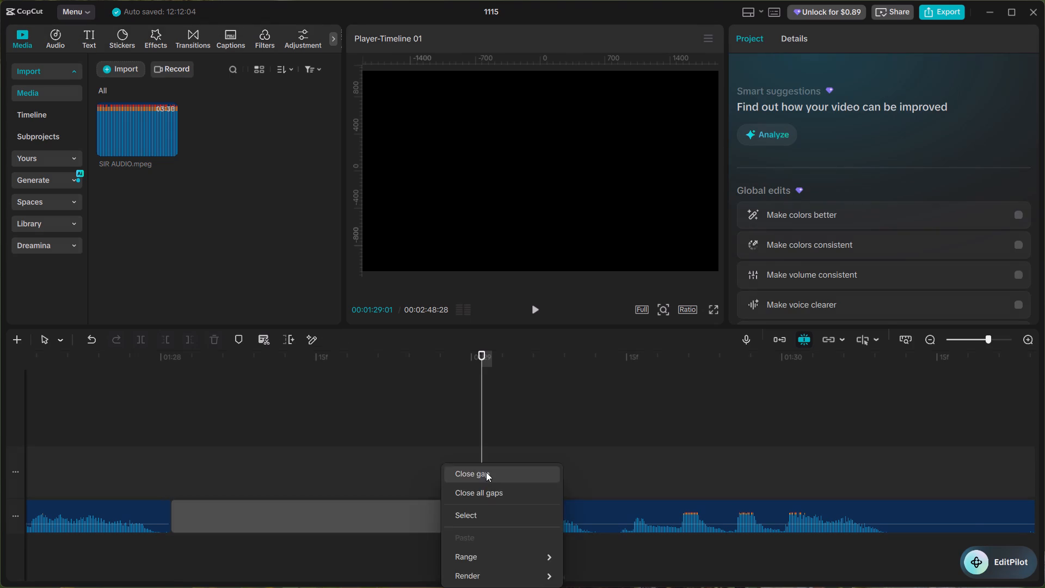
{"action": "left_click", "coordinate": [486, 472]}
Play on from the join and split the vocals clip at 00:01:29:10, where the voice fades out.
{"action": "left_click", "coordinate": [171, 466]}
{"action": "key", "text": "space"}
{"action": "scroll", "coordinate": [361, 471], "scroll_direction": "down", "scroll_amount": 5, "text": "alt"}
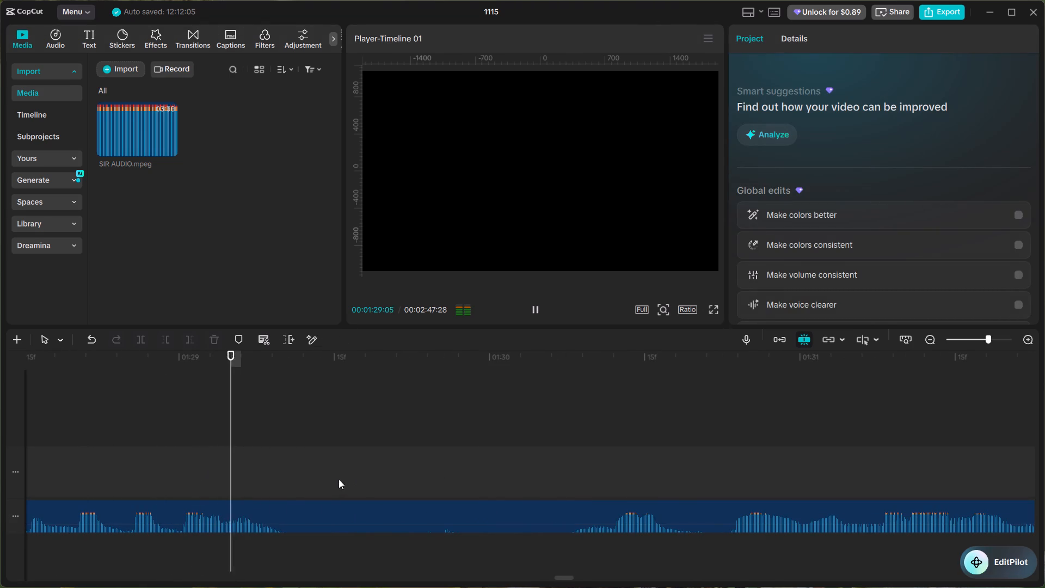
{"action": "double_click", "coordinate": [284, 465]}
{"action": "left_click", "coordinate": [290, 510]}
{"action": "key", "text": "ctrl+b"}
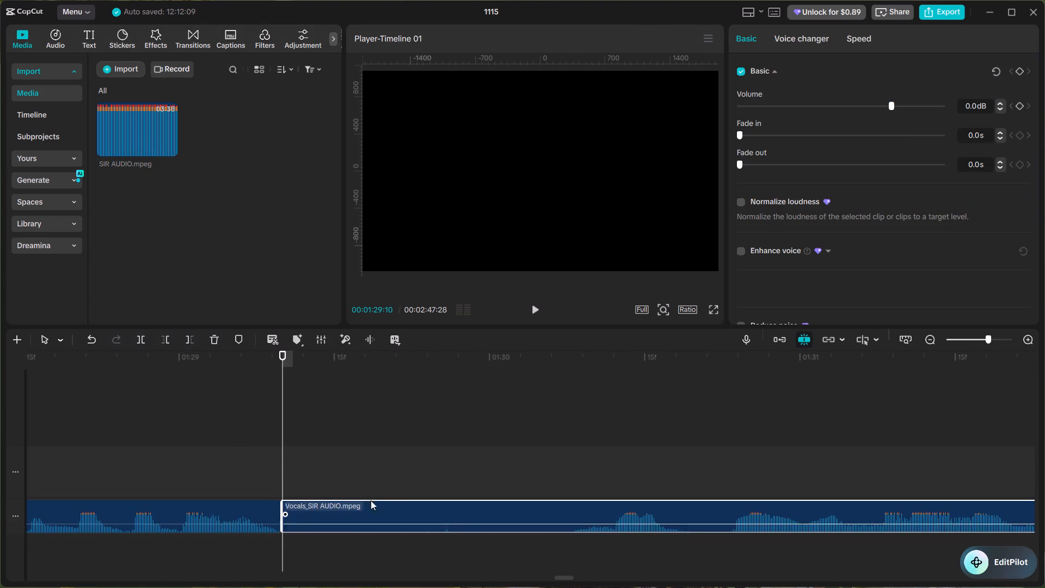
Split the vocals clip at 00:01:30:08, delete the near-silent piece before it and close the gap.
{"action": "scroll", "coordinate": [392, 495], "scroll_direction": "down", "scroll_amount": 3, "text": "alt"}
{"action": "left_click", "coordinate": [330, 458]}
{"action": "key", "text": "space"}
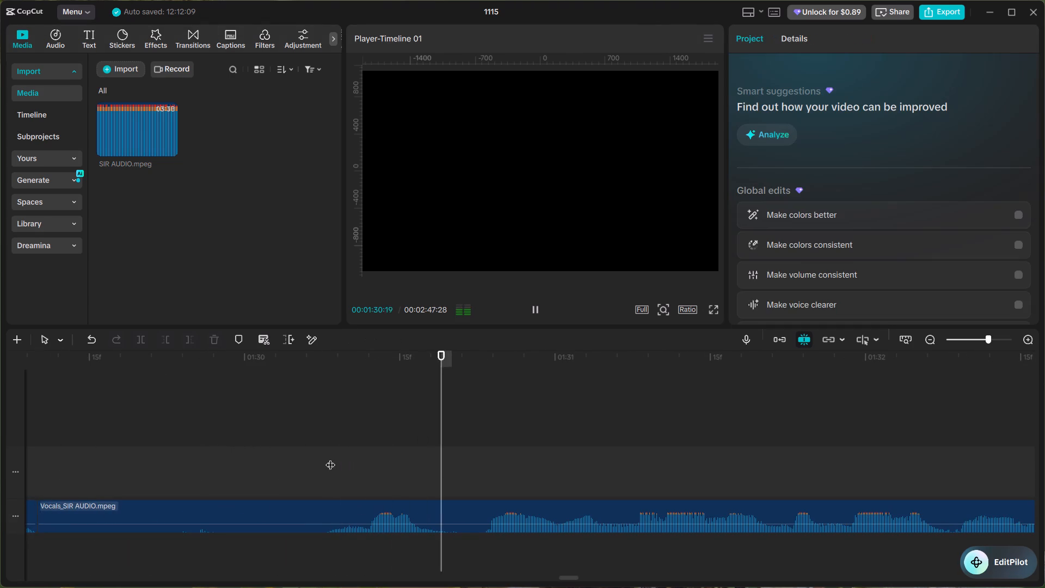
{"action": "double_click", "coordinate": [328, 458]}
{"action": "left_click", "coordinate": [318, 513]}
{"action": "key", "text": "ctrl+b"}
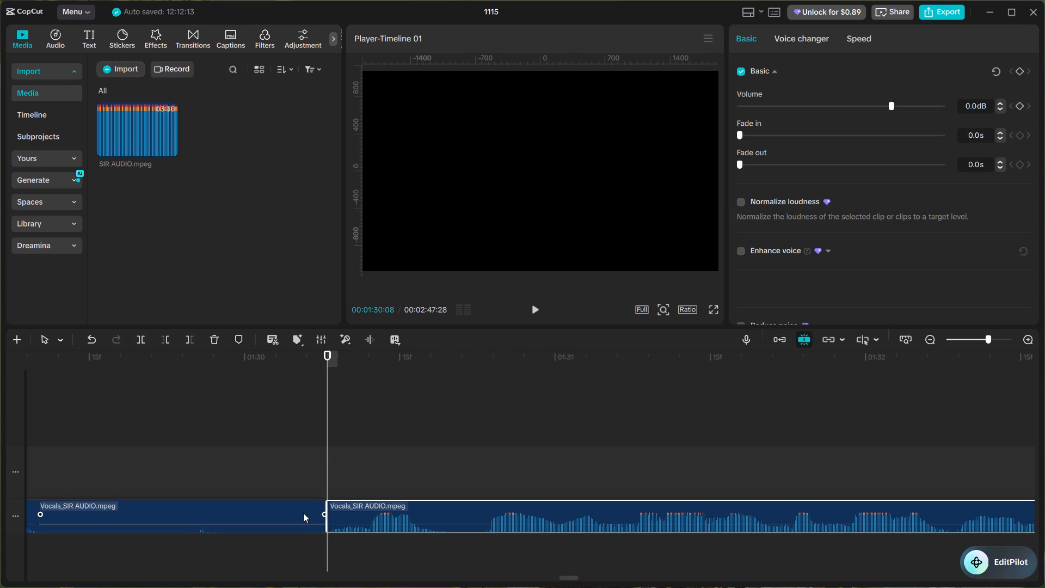
{"action": "left_click", "coordinate": [303, 513]}
{"action": "key", "text": "BackSpace"}
{"action": "scroll", "coordinate": [303, 513], "scroll_direction": "up", "scroll_amount": 1, "text": "alt"}
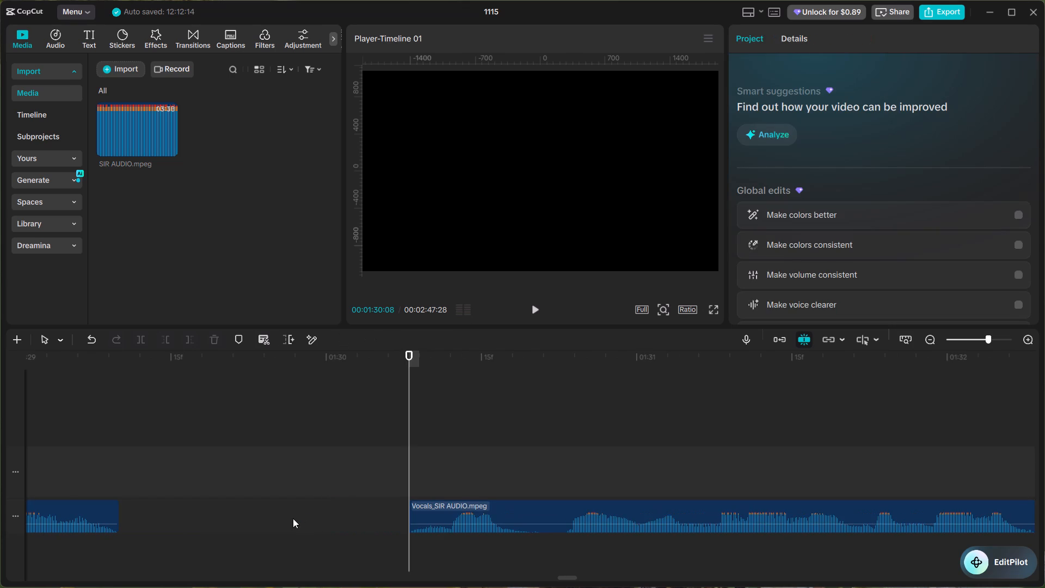
{"action": "right_click", "coordinate": [293, 518]}
{"action": "left_click", "coordinate": [311, 475]}
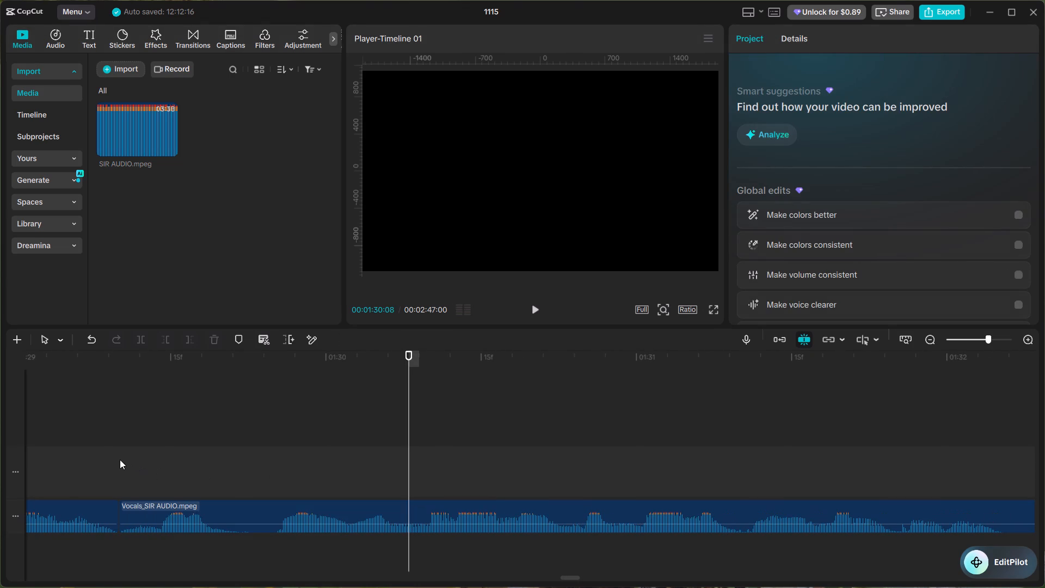
Listen on from the join through the long phrase and split the vocals clip at 00:01:32:06, right after it ends.
{"action": "left_click", "coordinate": [117, 459]}
{"action": "key", "text": "space"}
{"action": "scroll", "coordinate": [385, 461], "scroll_direction": "down", "scroll_amount": 4, "text": "alt"}
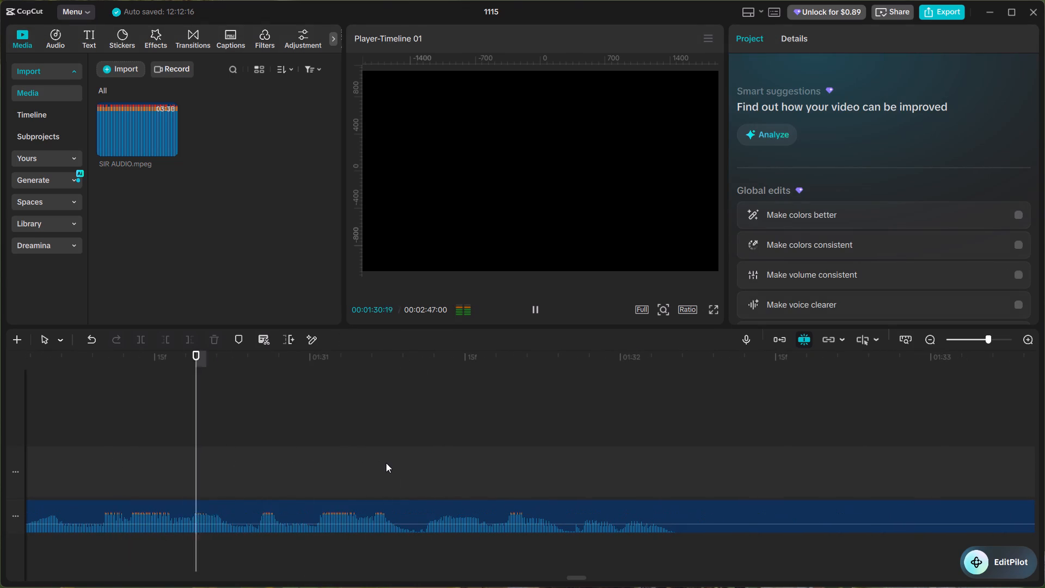
{"action": "scroll", "coordinate": [385, 465], "scroll_direction": "down", "scroll_amount": 7}
{"action": "key", "text": "space"}
{"action": "key", "text": "space"}
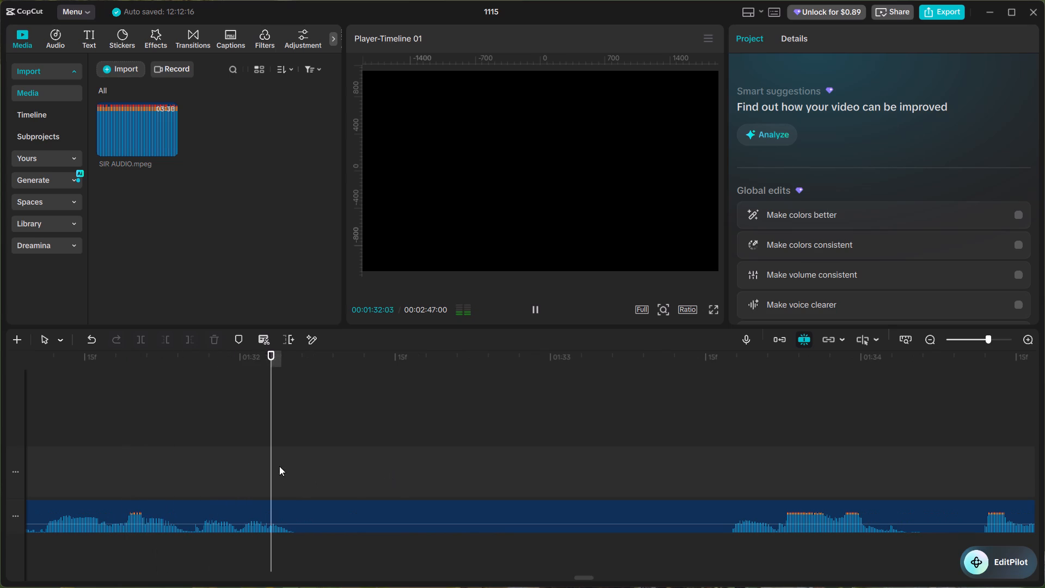
{"action": "key", "text": "space"}
{"action": "left_click", "coordinate": [331, 500]}
{"action": "key", "text": "ctrl+b"}
{"action": "left_click", "coordinate": [292, 473]}
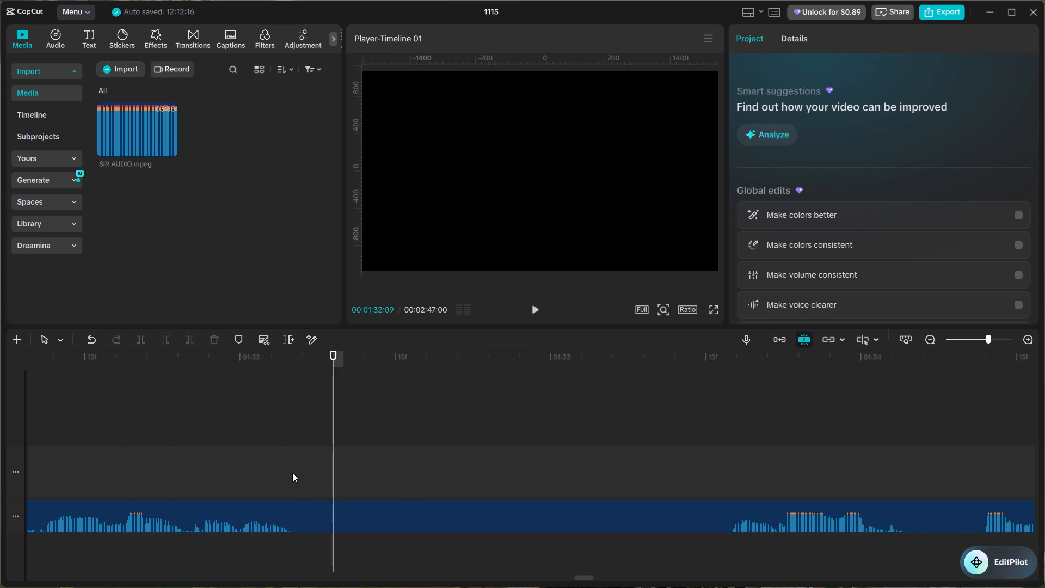
{"action": "left_click_drag", "start_coordinate": [292, 473], "coordinate": [299, 477]}
{"action": "left_click", "coordinate": [308, 516]}
{"action": "key", "text": "ctrl+b"}
Split the vocals clip at 00:01:33:17, just before the voice resumes, delete the silent piece before it and close the gap.
{"action": "scroll", "coordinate": [328, 514], "scroll_direction": "down", "scroll_amount": 4, "text": "alt"}
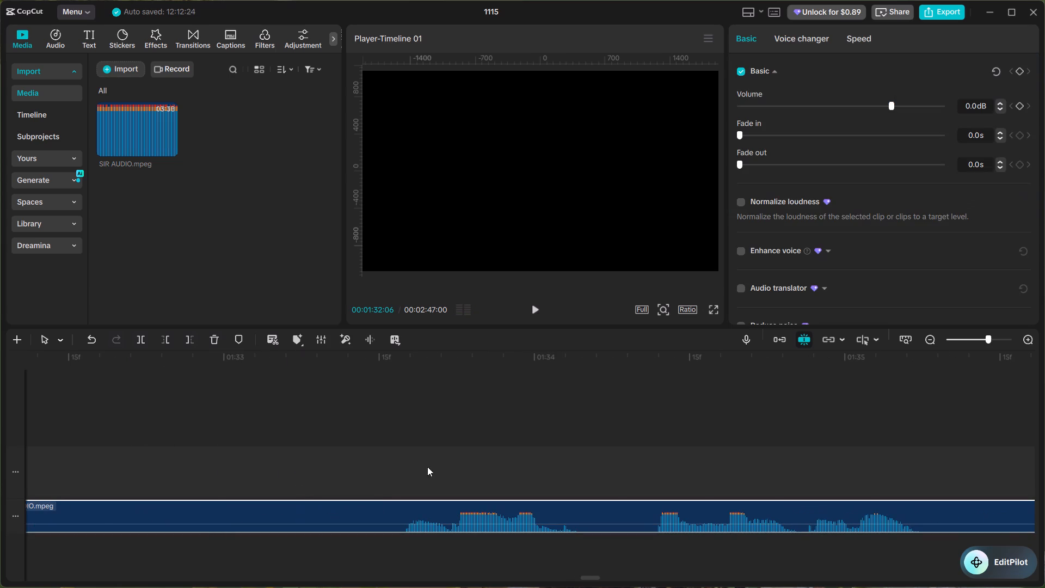
{"action": "left_click", "coordinate": [401, 456]}
{"action": "key", "text": "space"}
{"action": "left_click", "coordinate": [400, 456]}
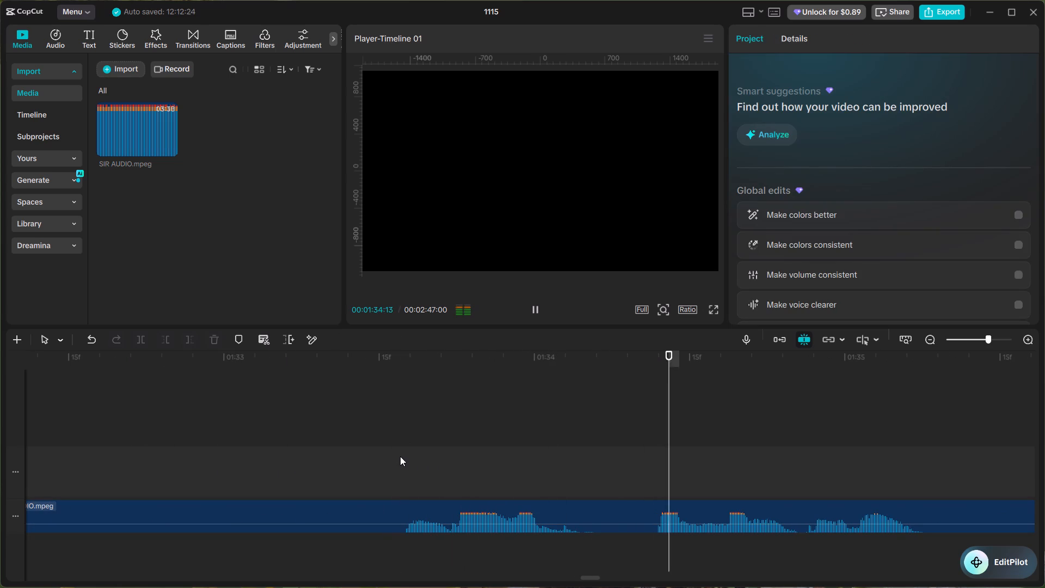
{"action": "left_click", "coordinate": [386, 518]}
{"action": "key", "text": "ctrl+v"}
{"action": "key", "text": "ctrl+b"}
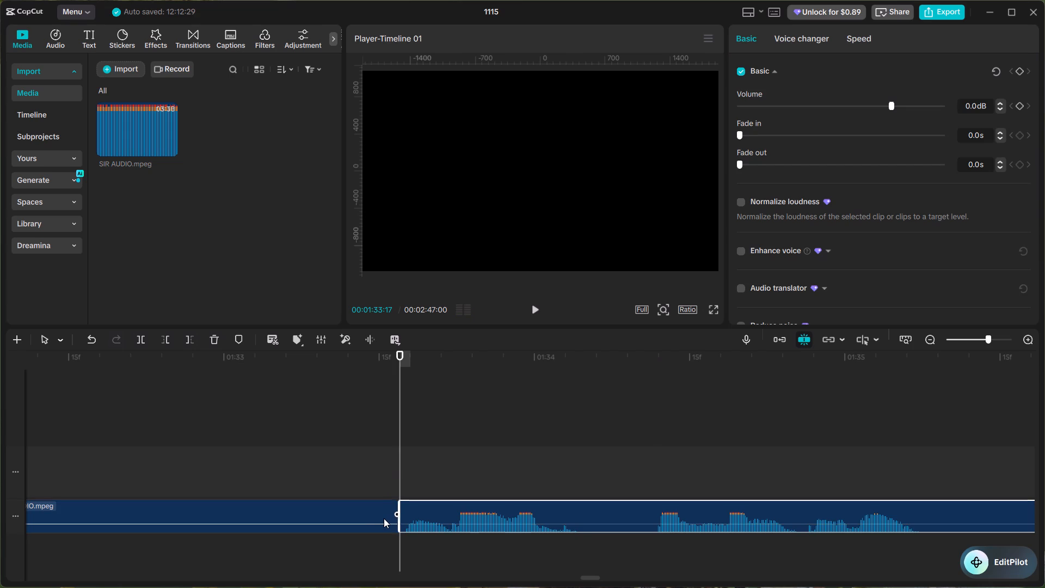
{"action": "left_click", "coordinate": [371, 518]}
{"action": "key", "text": "BackSpace"}
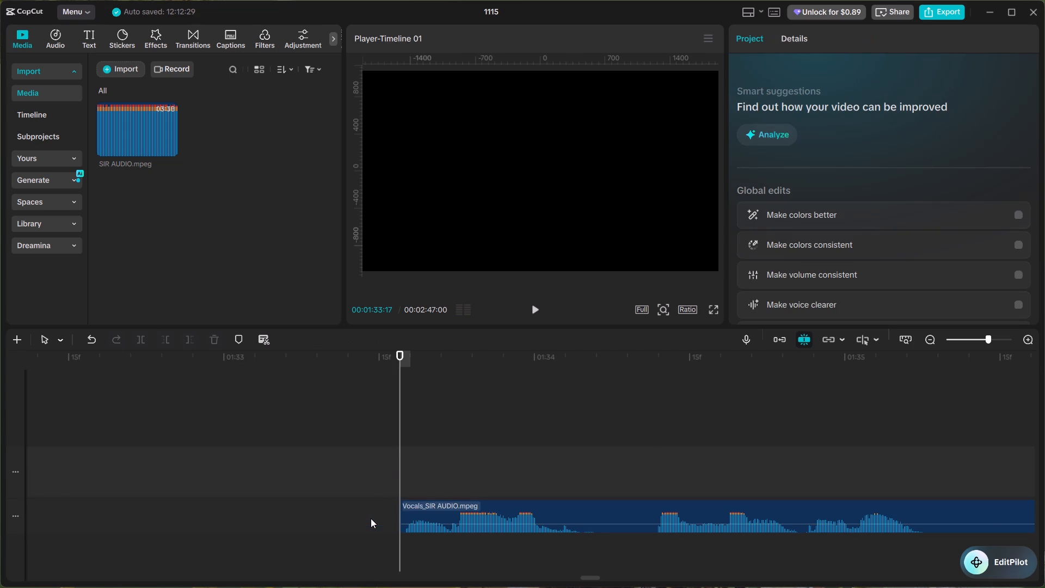
{"action": "scroll", "coordinate": [371, 518], "scroll_direction": "up", "scroll_amount": 4, "text": "alt"}
{"action": "right_click", "coordinate": [368, 519]}
{"action": "left_click", "coordinate": [444, 477]}
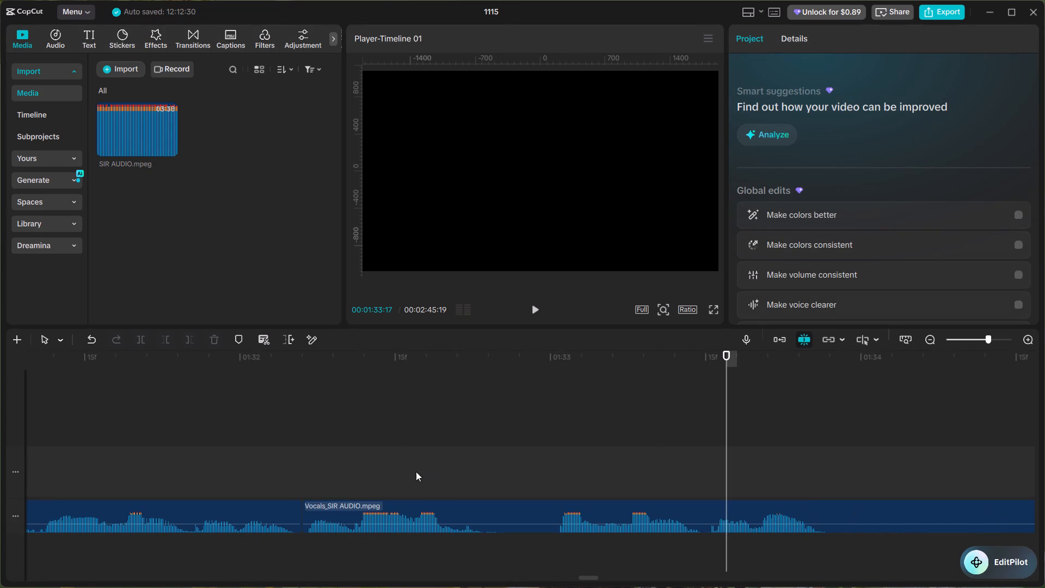
Replay the vocals across the new join and split the clip at 00:01:32:25, where the next short pause begins.
{"action": "left_click", "coordinate": [460, 456]}
{"action": "key", "text": "space"}
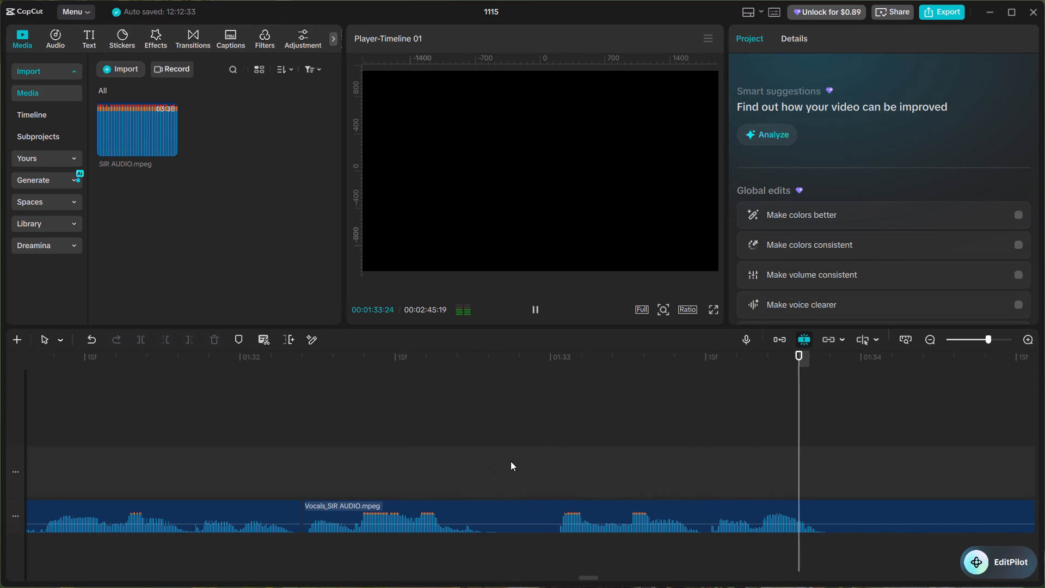
{"action": "left_click", "coordinate": [508, 462]}
{"action": "left_click_drag", "start_coordinate": [508, 462], "coordinate": [309, 492]}
{"action": "key", "text": "space"}
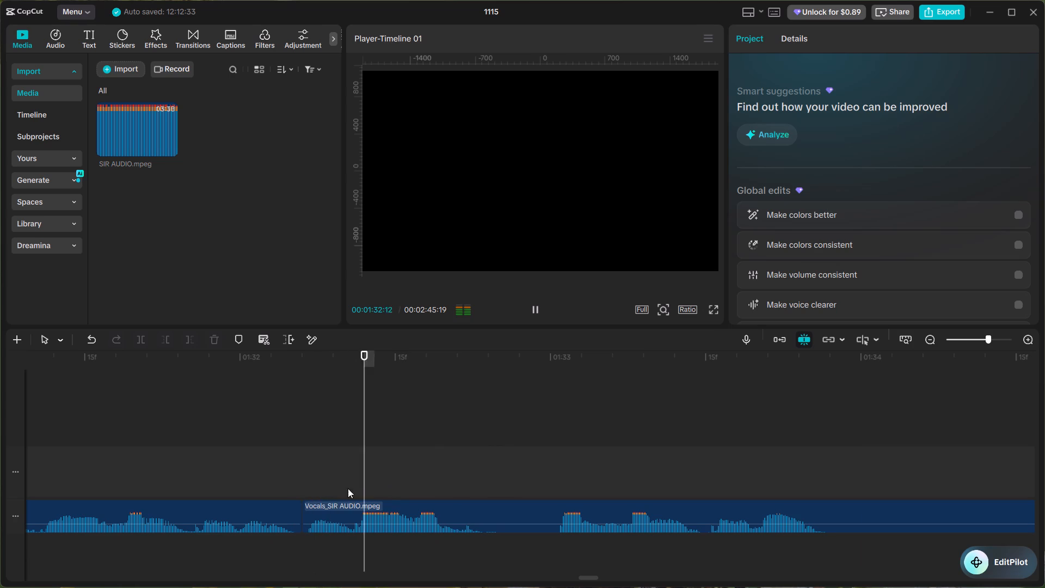
{"action": "key", "text": "space"}
{"action": "left_click", "coordinate": [495, 467]}
{"action": "left_click_drag", "start_coordinate": [500, 470], "coordinate": [502, 474]}
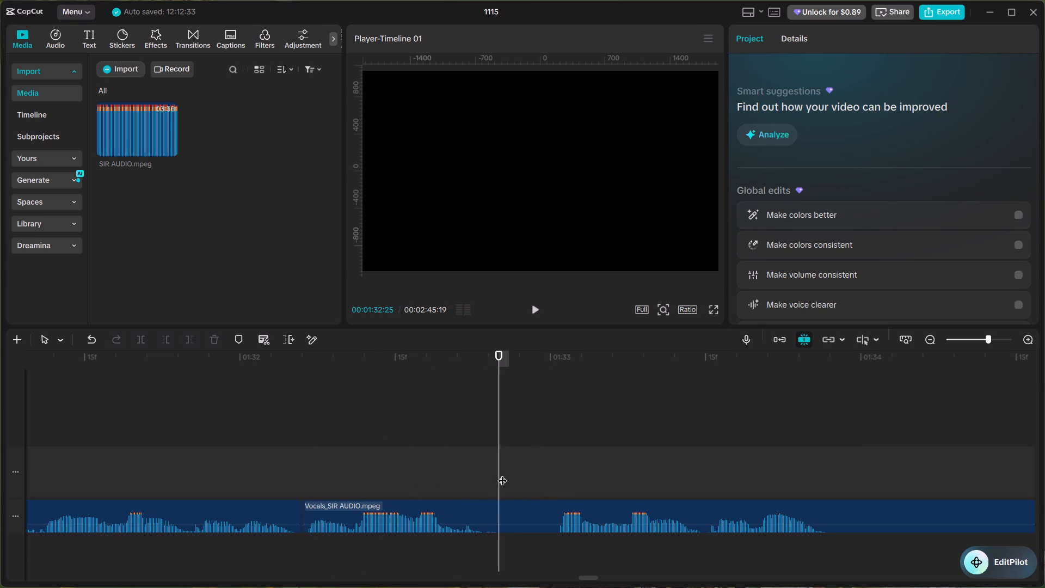
{"action": "left_click_drag", "start_coordinate": [502, 474], "coordinate": [505, 479]}
{"action": "left_click", "coordinate": [500, 477]}
{"action": "left_click", "coordinate": [508, 506]}
{"action": "key", "text": "ctrl+b"}
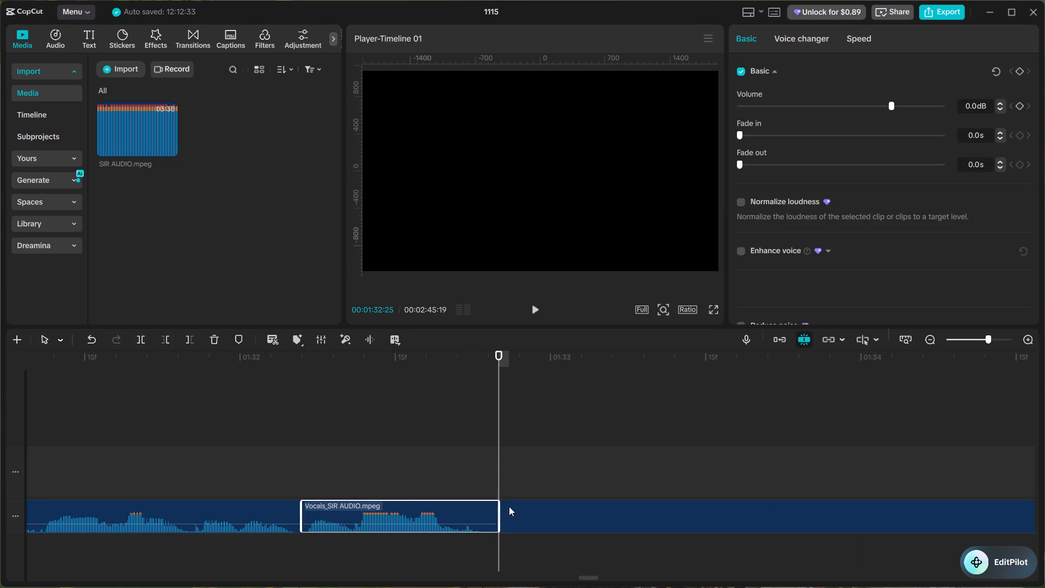
Split the vocals clip at 00:01:32:29, just before the voice resumes, delete the short silent piece before it and close the gap.
{"action": "left_click", "coordinate": [537, 465]}
{"action": "left_click_drag", "start_coordinate": [537, 465], "coordinate": [542, 469]}
{"action": "left_click", "coordinate": [527, 517]}
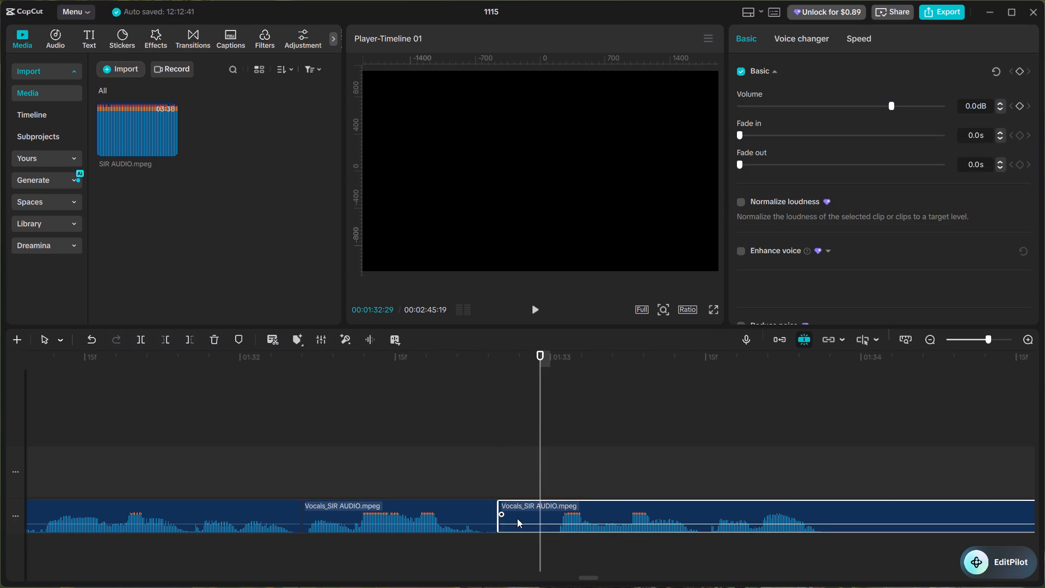
{"action": "key", "text": "ctrl+b"}
{"action": "left_click", "coordinate": [516, 518]}
{"action": "key", "text": "BackSpace"}
{"action": "right_click", "coordinate": [516, 518]}
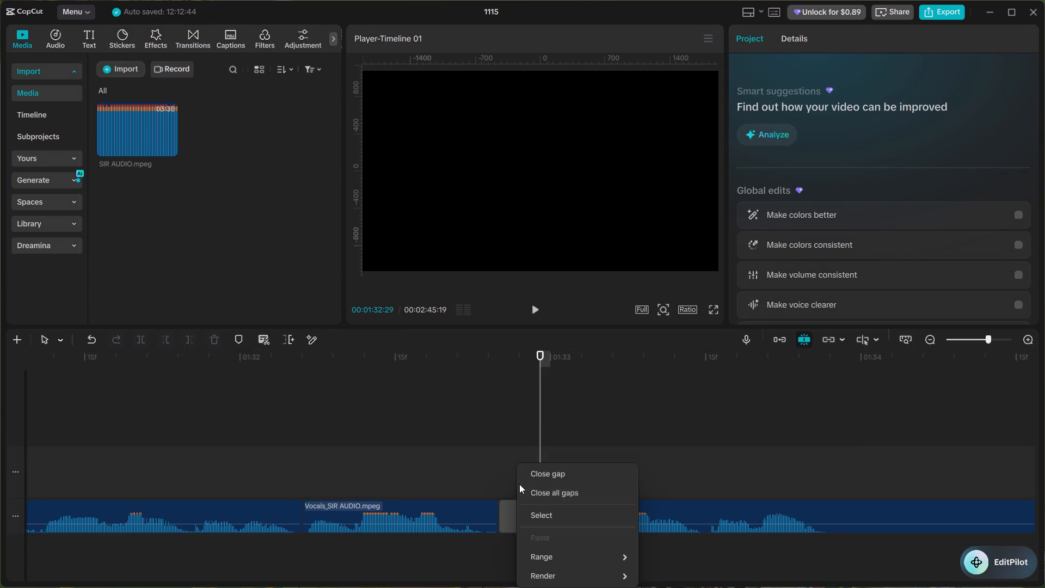
{"action": "left_click", "coordinate": [520, 479]}
Replay the vocals across the new join and split the clip at 00:01:33:23, where the phrase ends.
{"action": "left_click", "coordinate": [467, 471]}
{"action": "key", "text": "space"}
{"action": "scroll", "coordinate": [479, 474], "scroll_direction": "down", "scroll_amount": 4, "text": "alt"}
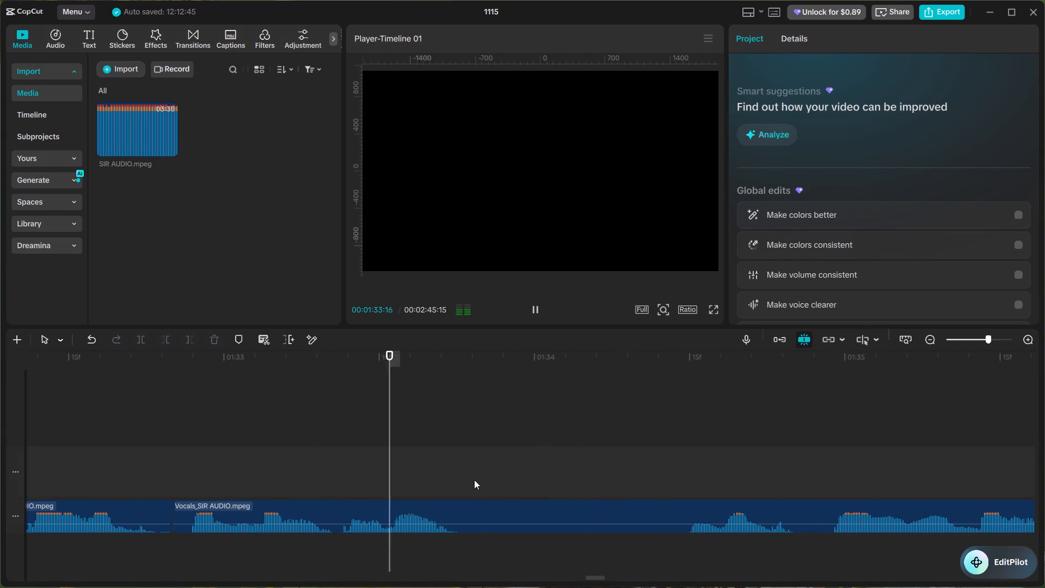
{"action": "key", "text": "space"}
{"action": "double_click", "coordinate": [466, 468]}
{"action": "left_click", "coordinate": [469, 519]}
{"action": "key", "text": "ctrl+b"}
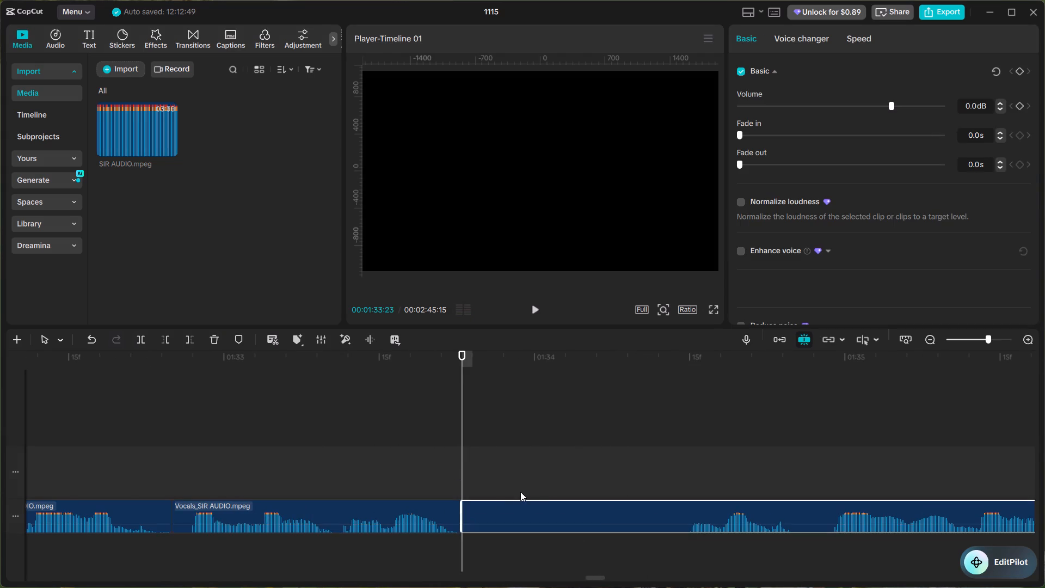
Split the vocals clip at 00:01:34:14, just before the next phrase, delete the silent piece before it and close the gap.
{"action": "scroll", "coordinate": [554, 482], "scroll_direction": "down", "scroll_amount": 2, "text": "alt"}
{"action": "left_click", "coordinate": [521, 465]}
{"action": "left_click", "coordinate": [512, 520]}
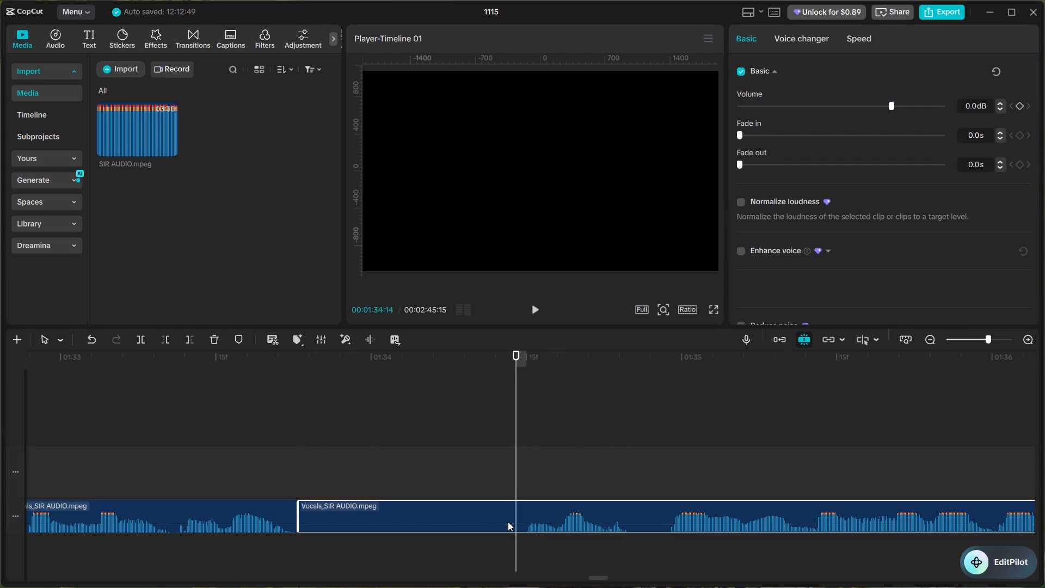
{"action": "key", "text": "ctrl+b"}
{"action": "left_click", "coordinate": [492, 521]}
{"action": "key", "text": "BackSpace"}
{"action": "right_click", "coordinate": [492, 521]}
{"action": "left_click", "coordinate": [521, 475]}
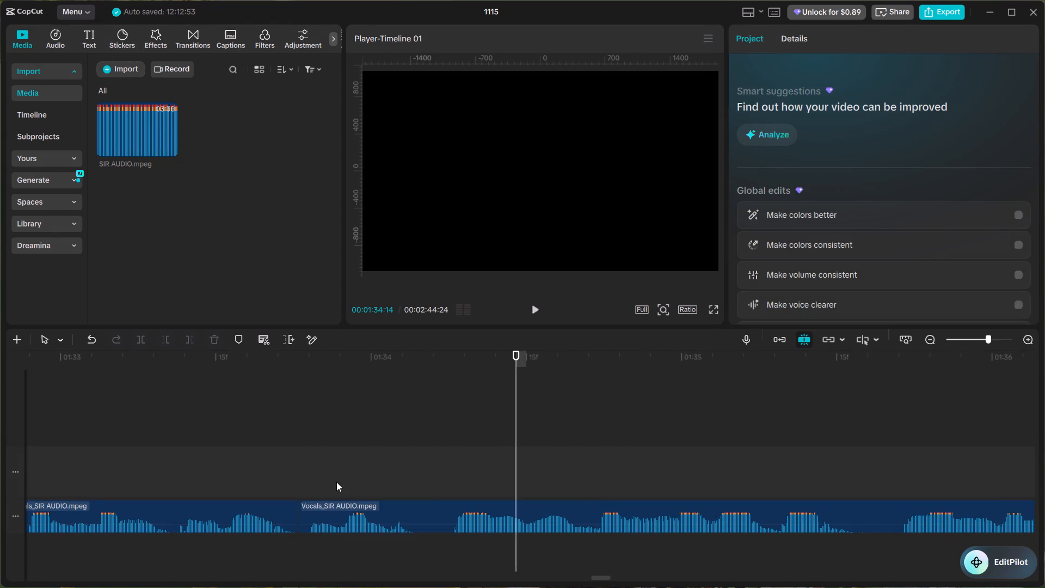
Listen on from the join through the long phrase and split the vocals clip at 00:01:37:05, right after the voice stops.
{"action": "left_click", "coordinate": [310, 476]}
{"action": "key", "text": "space"}
{"action": "scroll", "coordinate": [365, 495], "scroll_direction": "down", "scroll_amount": 6, "text": "alt"}
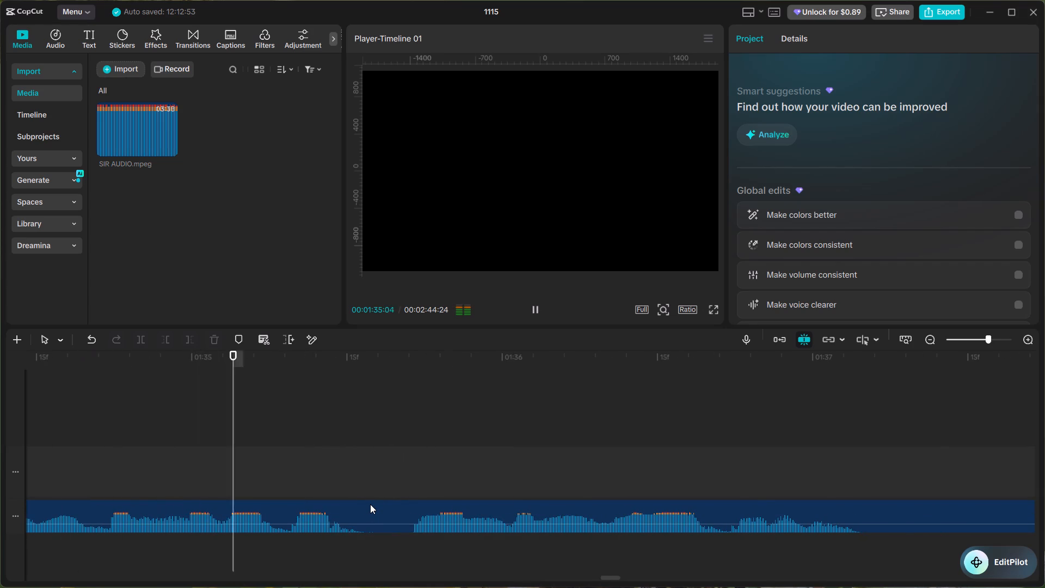
{"action": "scroll", "coordinate": [370, 504], "scroll_direction": "down", "scroll_amount": 8, "text": "alt"}
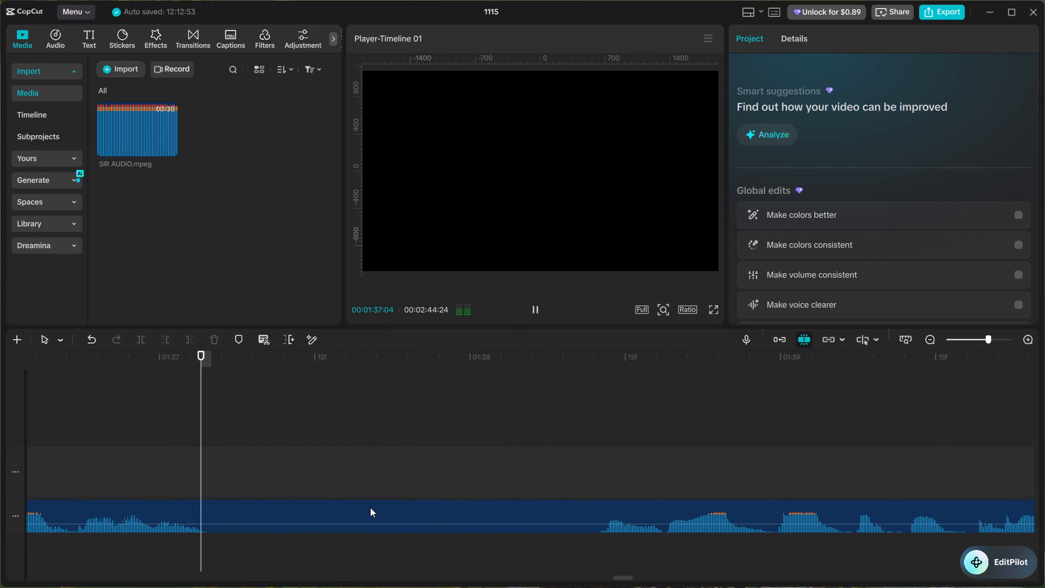
{"action": "key", "text": "space"}
{"action": "left_click", "coordinate": [217, 464]}
{"action": "left_click_drag", "start_coordinate": [217, 464], "coordinate": [212, 464]}
{"action": "left_click", "coordinate": [211, 464]}
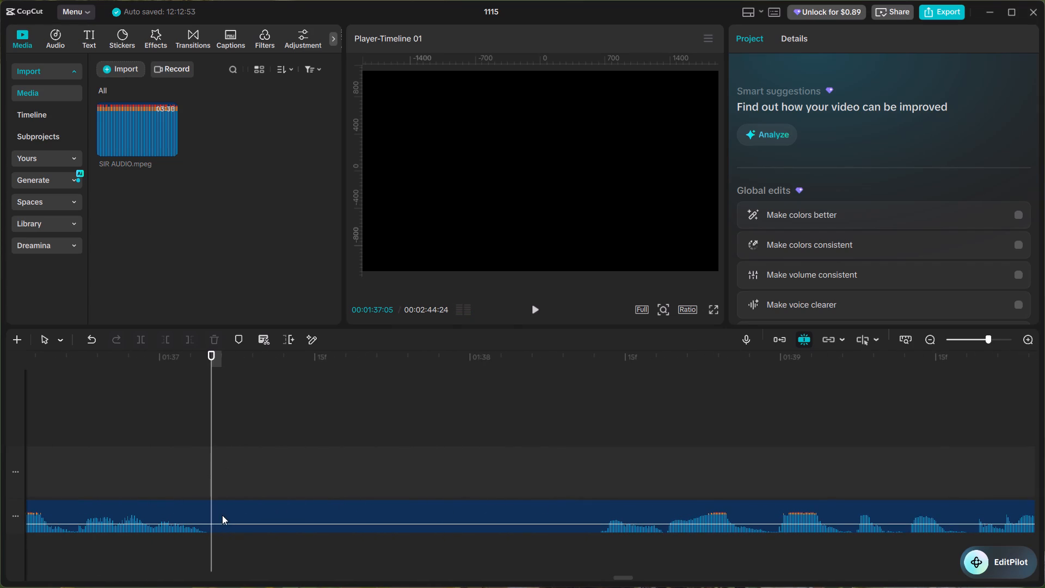
{"action": "left_click", "coordinate": [222, 516]}
{"action": "key", "text": "ctrl+v"}
{"action": "key", "text": "ctrl+b"}
Split the vocals clip at 00:01:38:12, just before the voice resumes, delete the long silent piece before it and close the gap.
{"action": "scroll", "coordinate": [392, 487], "scroll_direction": "down", "scroll_amount": 5, "text": "alt"}
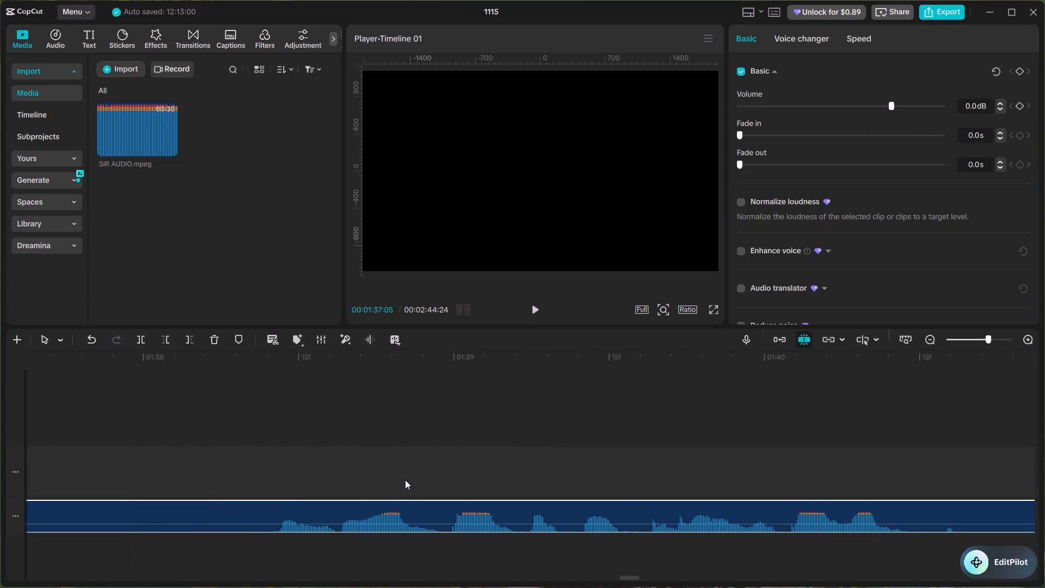
{"action": "left_click", "coordinate": [193, 470]}
{"action": "scroll", "coordinate": [211, 477], "scroll_direction": "up", "scroll_amount": 6, "text": "alt"}
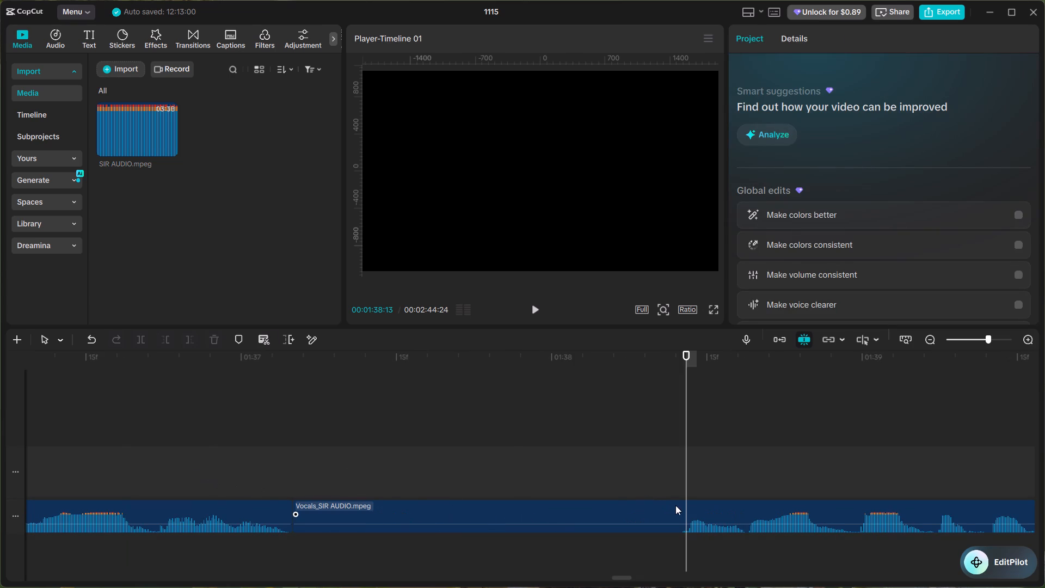
{"action": "key", "text": "space"}
{"action": "left_click", "coordinate": [681, 472]}
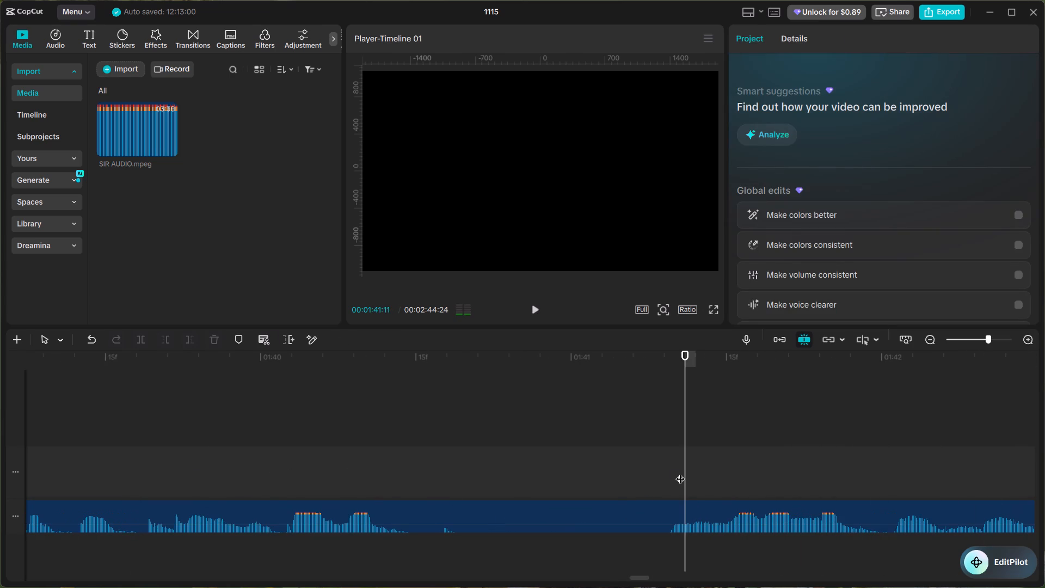
{"action": "left_click", "coordinate": [671, 474]}
{"action": "key", "text": "space"}
{"action": "left_click", "coordinate": [671, 474]}
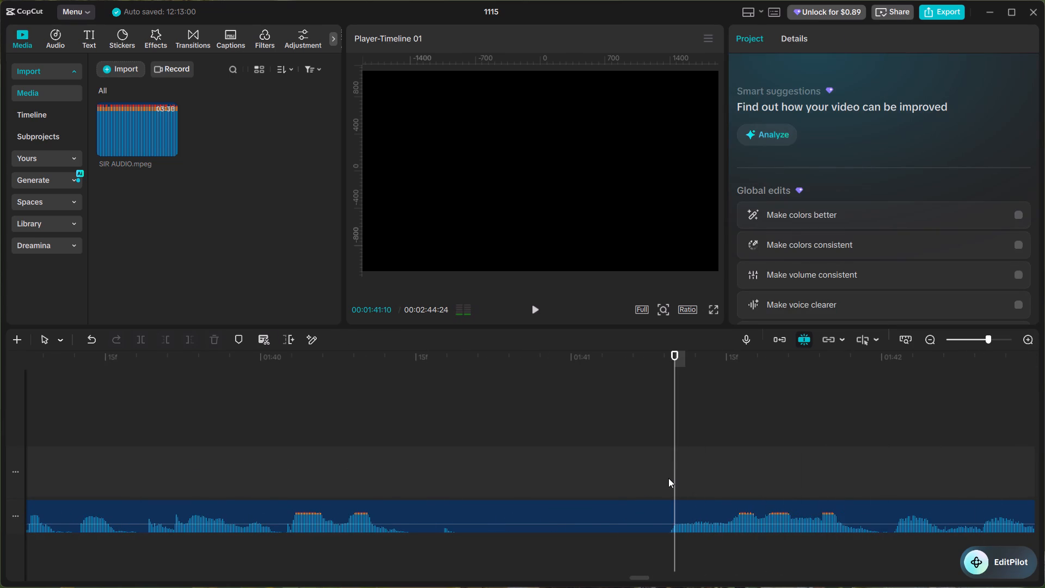
{"action": "scroll", "coordinate": [668, 478], "scroll_direction": "up", "scroll_amount": 6, "text": "alt"}
{"action": "scroll", "coordinate": [441, 518], "scroll_direction": "up", "scroll_amount": 4, "text": "alt"}
{"action": "double_click", "coordinate": [583, 473]}
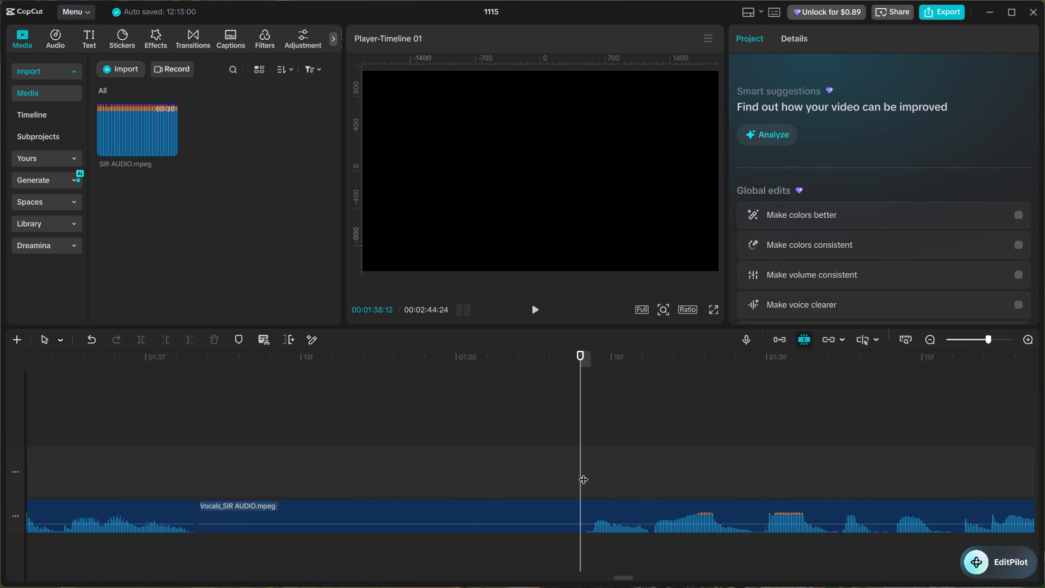
{"action": "left_click", "coordinate": [562, 509]}
{"action": "key", "text": "ctrl+b"}
{"action": "left_click", "coordinate": [518, 518], "text": "ctrl"}
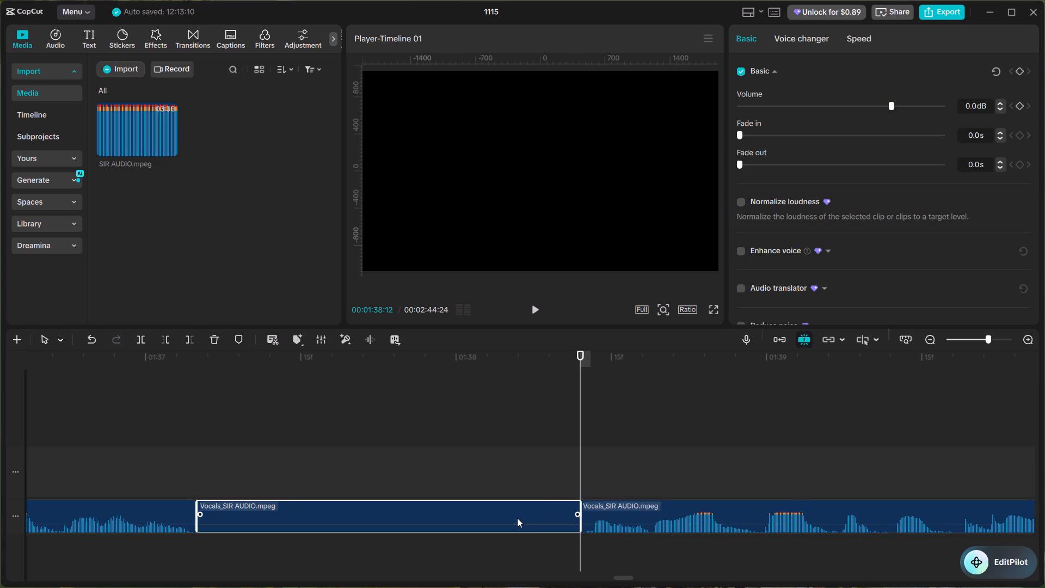
{"action": "key", "text": "BackSpace"}
{"action": "right_click", "coordinate": [513, 522]}
{"action": "left_click", "coordinate": [536, 477]}
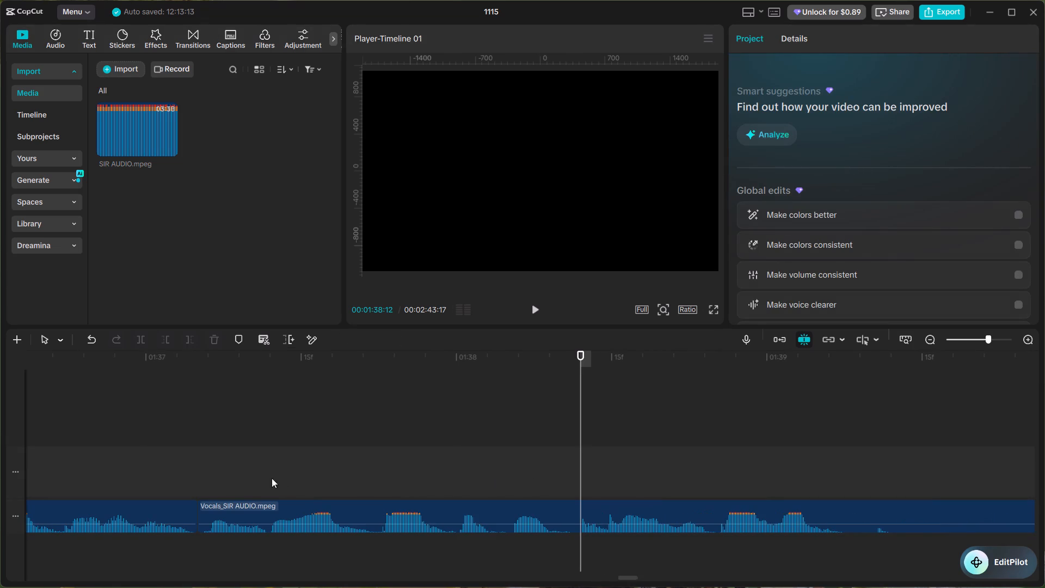
Replay the vocals from the new join and split the clip at 00:01:39:08, where the next pause begins.
{"action": "left_click_drag", "start_coordinate": [183, 473], "coordinate": [188, 475]}
{"action": "key", "text": "space"}
{"action": "scroll", "coordinate": [533, 573], "scroll_direction": "down", "scroll_amount": 5, "text": "alt"}
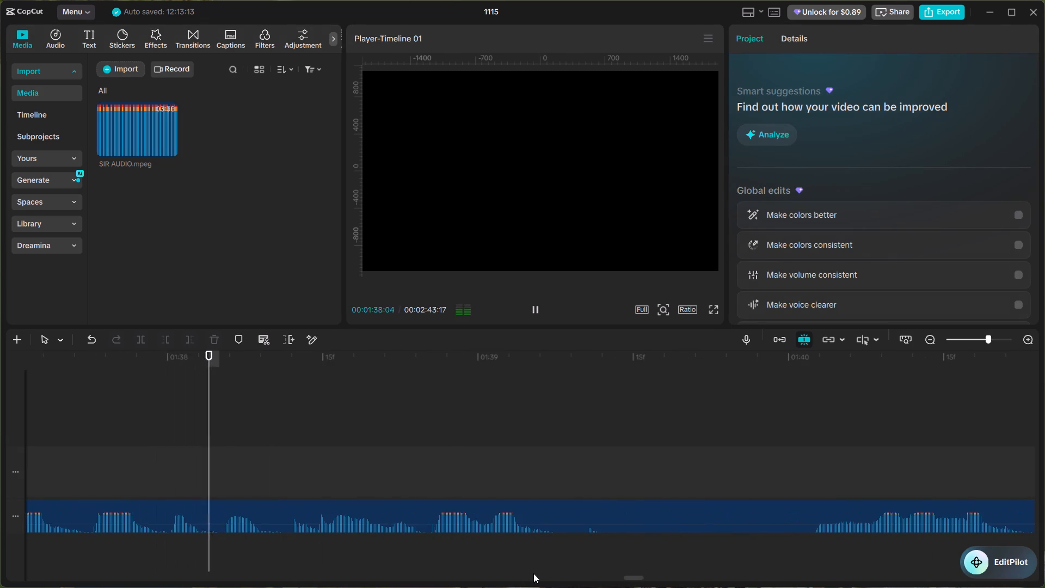
{"action": "scroll", "coordinate": [533, 573], "scroll_direction": "down", "scroll_amount": 3, "text": "alt"}
{"action": "key", "text": "space"}
{"action": "left_click", "coordinate": [315, 465]}
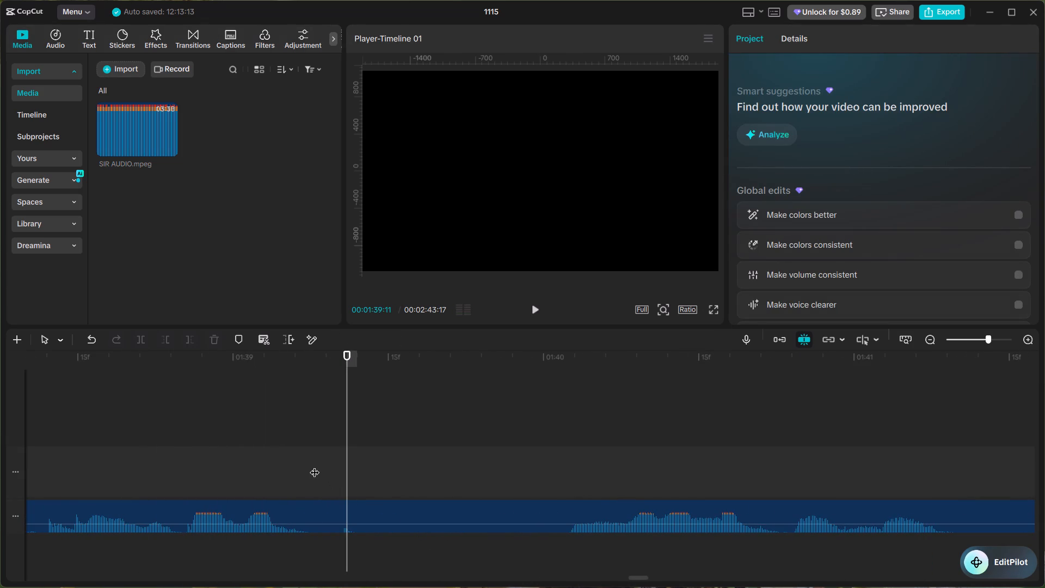
{"action": "left_click", "coordinate": [329, 506]}
{"action": "key", "text": "ctrl+v"}
{"action": "key", "text": "ctrl+v"}
{"action": "key", "text": "ctrl+v"}
{"action": "key", "text": "ctrl+v"}
{"action": "key", "text": "ctrl+v"}
{"action": "key", "text": "ctrl+b"}
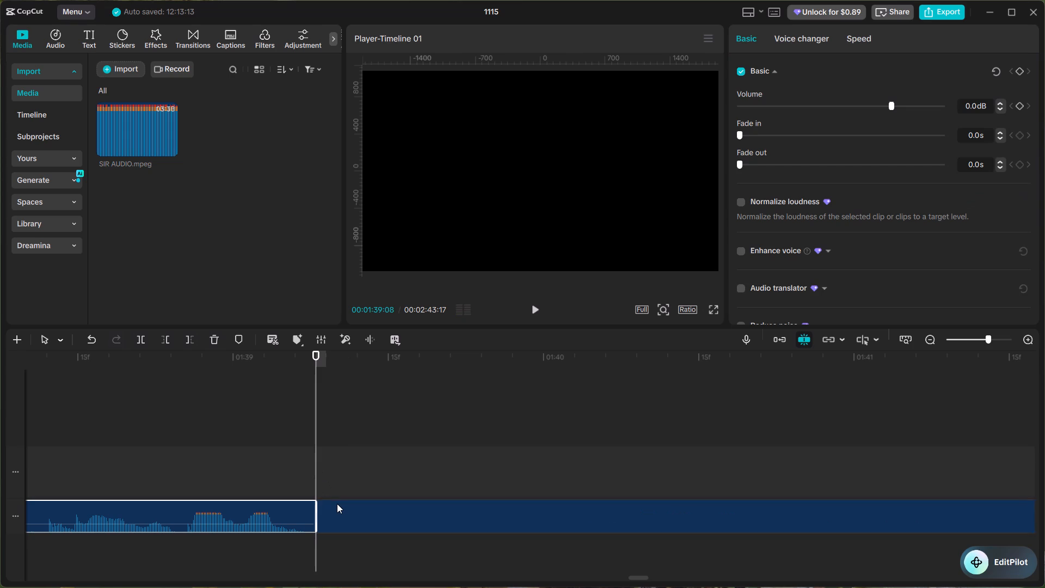
Split the vocals clip at 00:01:40:02, just before the next phrase, delete the near-silent piece before it and close the gap.
{"action": "left_click", "coordinate": [564, 456]}
{"action": "left_click", "coordinate": [539, 529]}
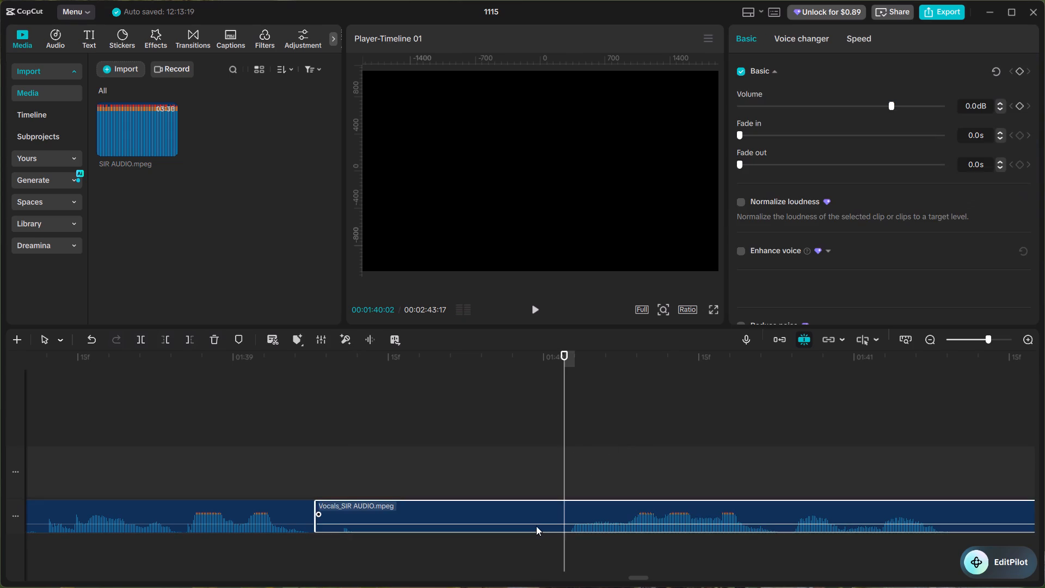
{"action": "key", "text": "ctrl+b"}
{"action": "left_click", "coordinate": [514, 520]}
{"action": "key", "text": "BackSpace"}
{"action": "right_click", "coordinate": [513, 519]}
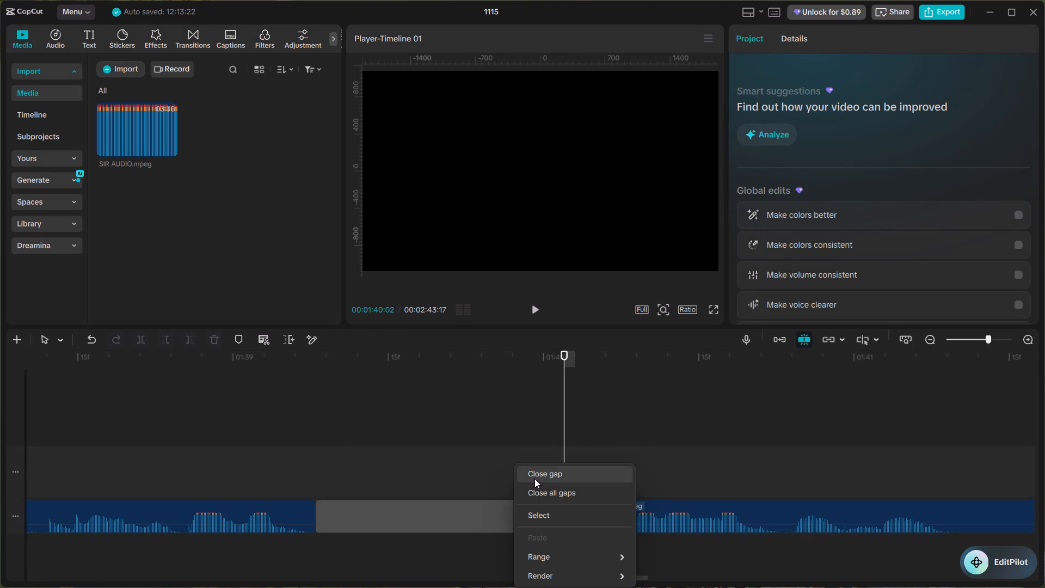
{"action": "left_click", "coordinate": [534, 479]}
Listen on across the join and split the vocals clip at 00:01:40:16, right after the phrase ends.
{"action": "left_click", "coordinate": [322, 456]}
{"action": "key", "text": "space"}
{"action": "scroll", "coordinate": [698, 563], "scroll_direction": "down", "scroll_amount": 4, "text": "alt"}
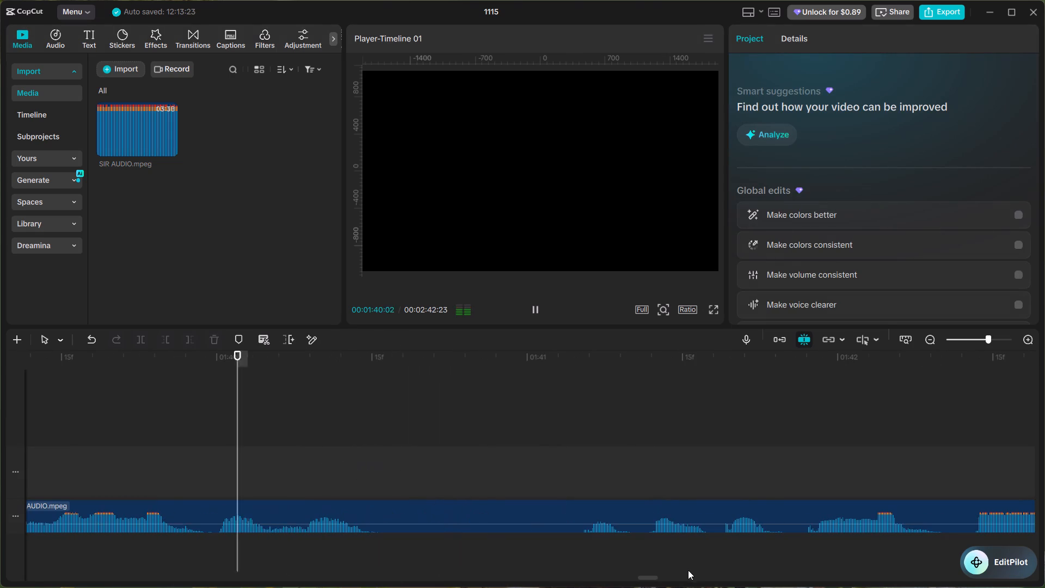
{"action": "key", "text": "space"}
{"action": "left_click", "coordinate": [376, 465]}
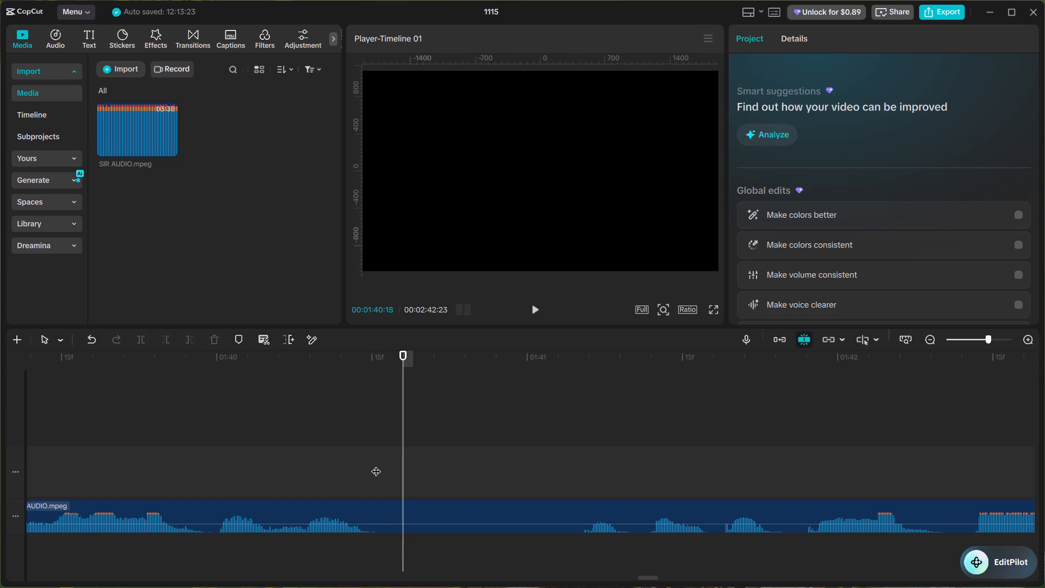
{"action": "left_click_drag", "start_coordinate": [376, 464], "coordinate": [381, 468]}
{"action": "left_click", "coordinate": [374, 510]}
{"action": "key", "text": "ctrl+b"}
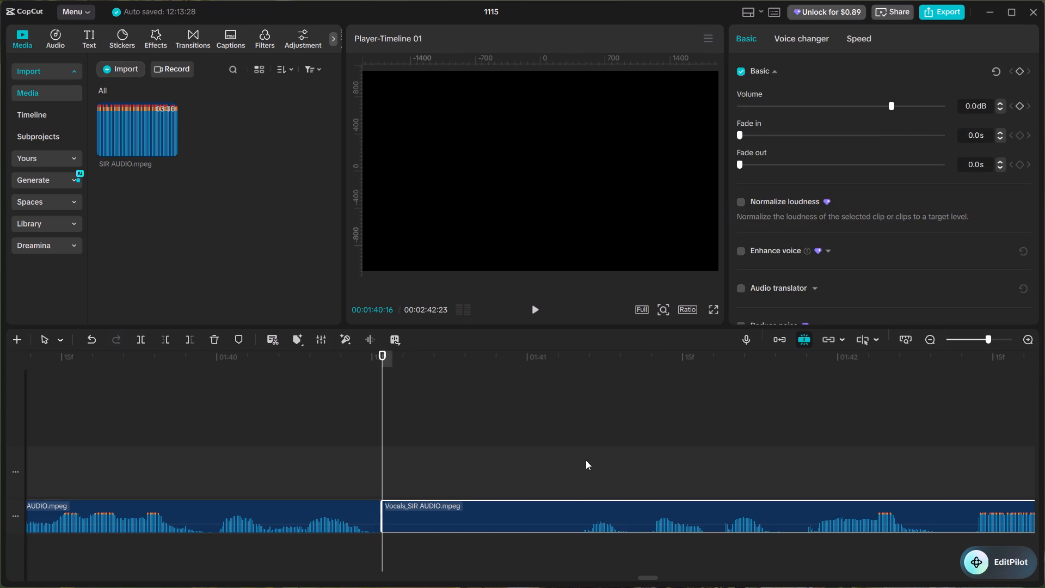
Split the vocals clip at 00:01:41:05, just before the voice resumes, delete the silent piece before it and close the gap.
{"action": "left_click", "coordinate": [570, 456]}
{"action": "double_click", "coordinate": [575, 459]}
{"action": "left_click", "coordinate": [534, 512]}
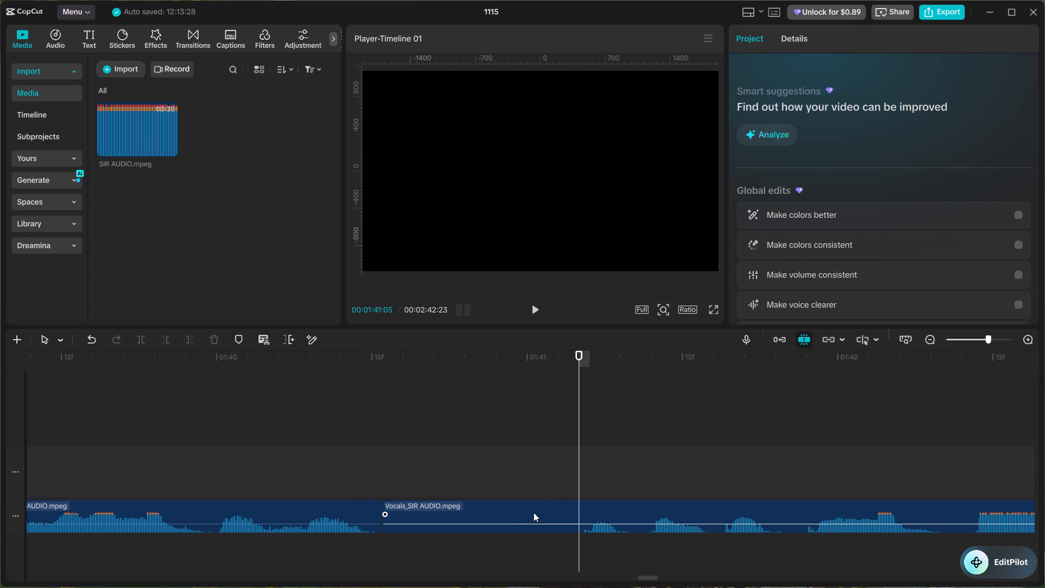
{"action": "key", "text": "ctrl+b"}
{"action": "left_click", "coordinate": [513, 516]}
{"action": "right_click", "coordinate": [513, 516]}
{"action": "key", "text": "BackSpace"}
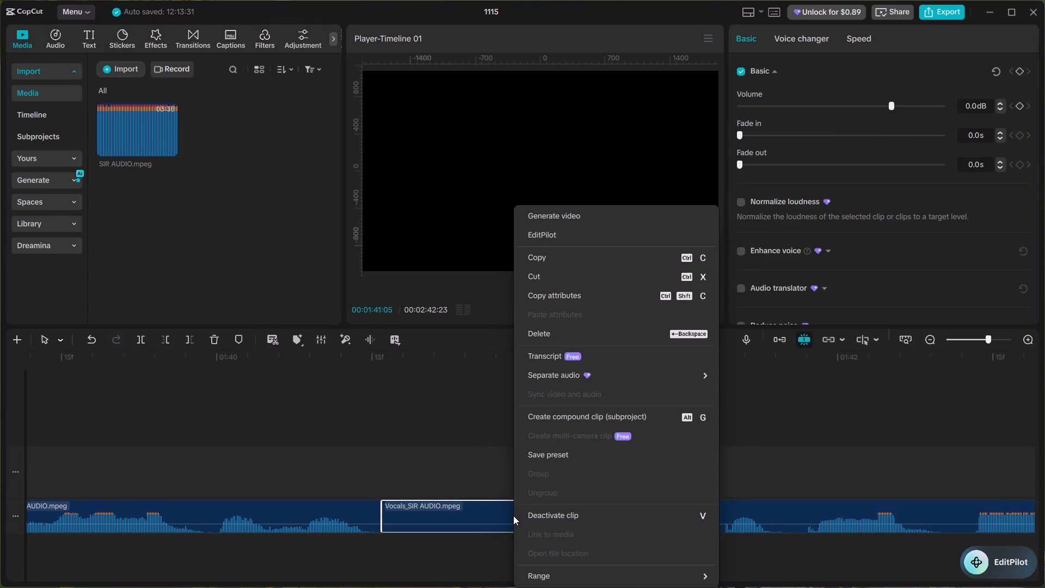
{"action": "left_click", "coordinate": [511, 516]}
{"action": "key", "text": "BackSpace"}
{"action": "right_click", "coordinate": [511, 516]}
{"action": "left_click", "coordinate": [547, 469]}
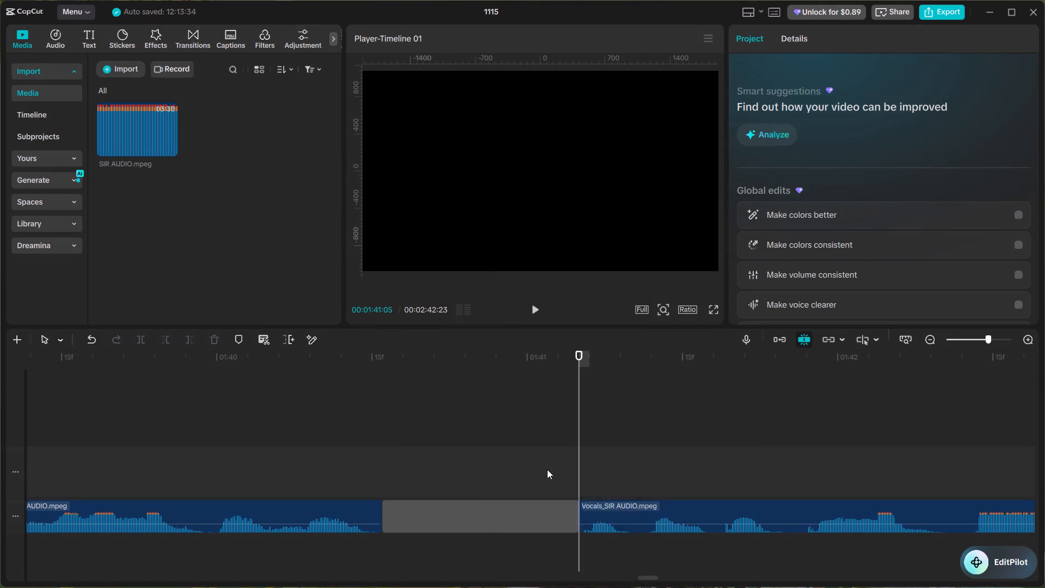
Listen on from the join through the following phrases and split the vocals clip at 00:01:43:15, where the long pause begins.
{"action": "left_click", "coordinate": [380, 464]}
{"action": "key", "text": "space"}
{"action": "scroll", "coordinate": [425, 473], "scroll_direction": "down", "scroll_amount": 4, "text": "alt"}
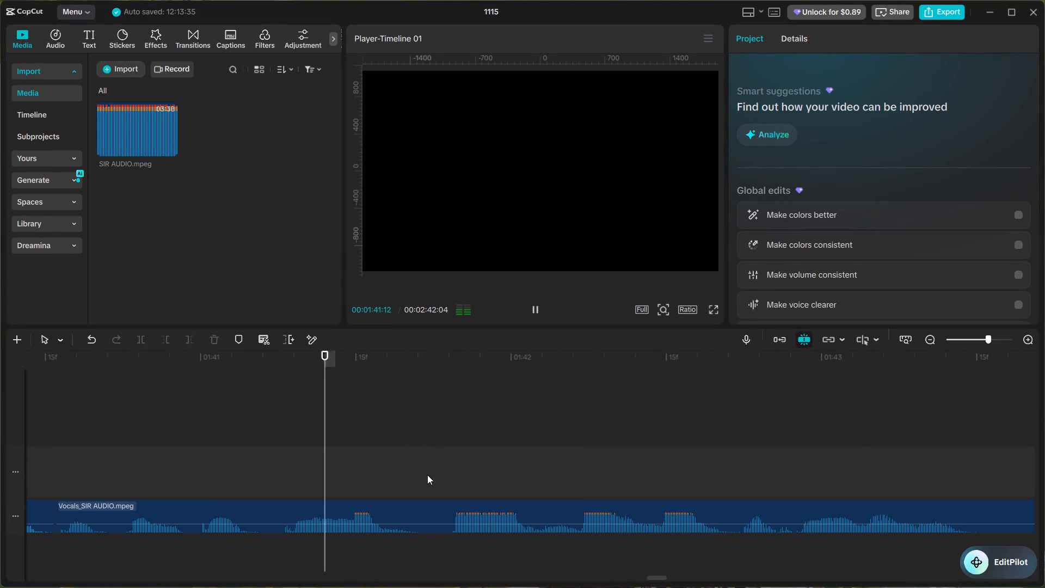
{"action": "scroll", "coordinate": [426, 475], "scroll_direction": "down", "scroll_amount": 4}
{"action": "key", "text": "space"}
{"action": "key", "text": "space"}
{"action": "key", "text": "space"}
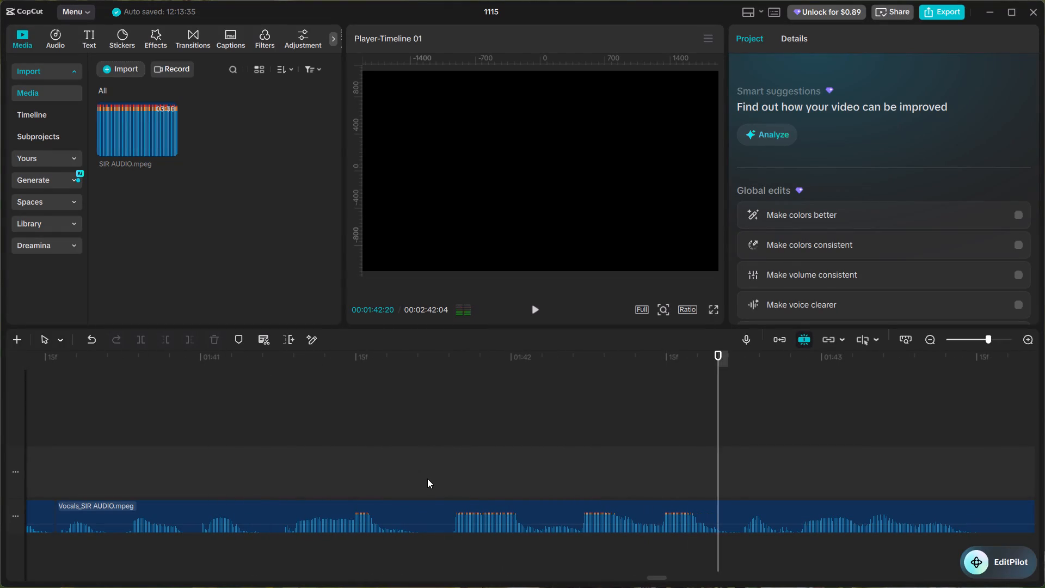
{"action": "key", "text": "space"}
{"action": "scroll", "coordinate": [437, 477], "scroll_direction": "down", "scroll_amount": 7, "text": "alt"}
{"action": "key", "text": "space"}
{"action": "double_click", "coordinate": [404, 460]}
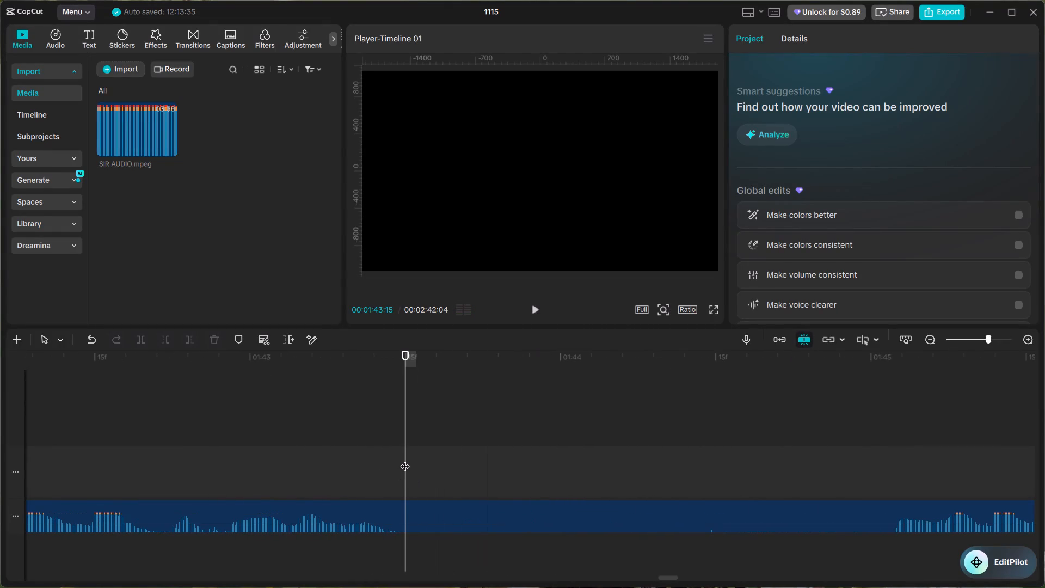
{"action": "left_click", "coordinate": [424, 508]}
{"action": "key", "text": "ctrl+v"}
{"action": "key", "text": "ctrl+b"}
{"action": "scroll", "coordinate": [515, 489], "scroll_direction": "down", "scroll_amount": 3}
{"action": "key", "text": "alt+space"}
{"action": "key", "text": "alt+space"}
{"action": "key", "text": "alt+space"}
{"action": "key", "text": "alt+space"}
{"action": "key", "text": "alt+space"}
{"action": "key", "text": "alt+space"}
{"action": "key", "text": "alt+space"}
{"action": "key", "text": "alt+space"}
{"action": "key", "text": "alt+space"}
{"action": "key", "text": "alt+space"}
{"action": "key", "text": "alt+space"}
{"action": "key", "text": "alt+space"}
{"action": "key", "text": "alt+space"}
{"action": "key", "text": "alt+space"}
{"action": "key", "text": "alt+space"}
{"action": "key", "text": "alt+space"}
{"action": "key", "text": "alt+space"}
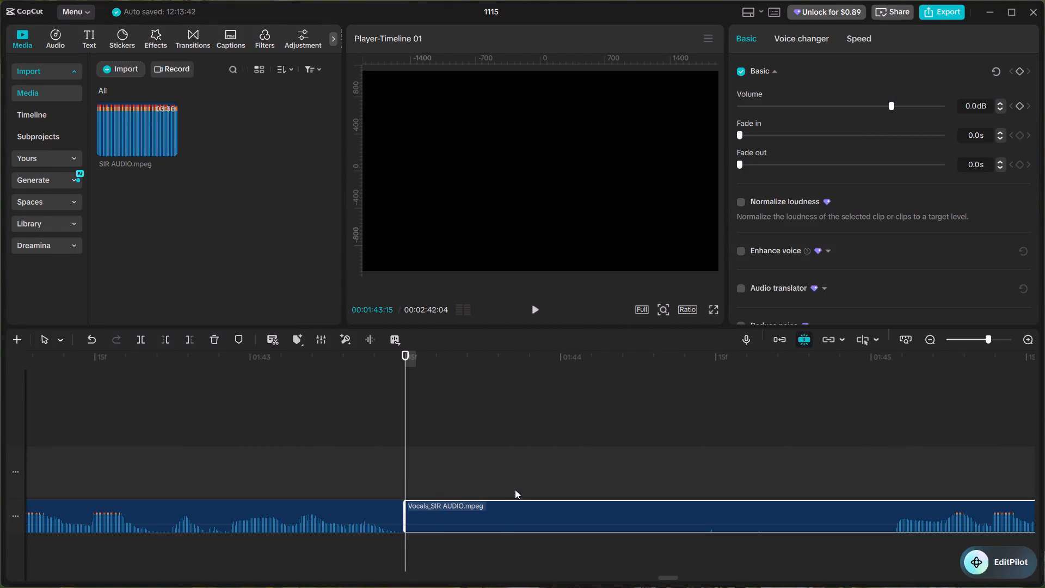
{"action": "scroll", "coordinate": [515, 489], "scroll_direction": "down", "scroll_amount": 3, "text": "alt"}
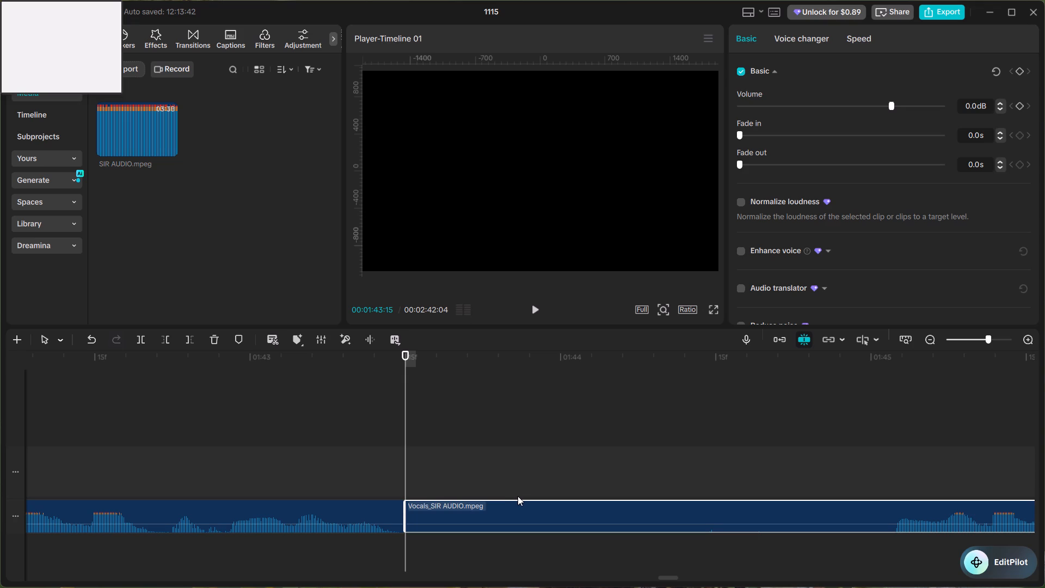
Split the vocals clip at 00:01:45:02, just before the voice resumes, delete the silent piece before it and close the gap.
{"action": "left_click", "coordinate": [451, 480]}
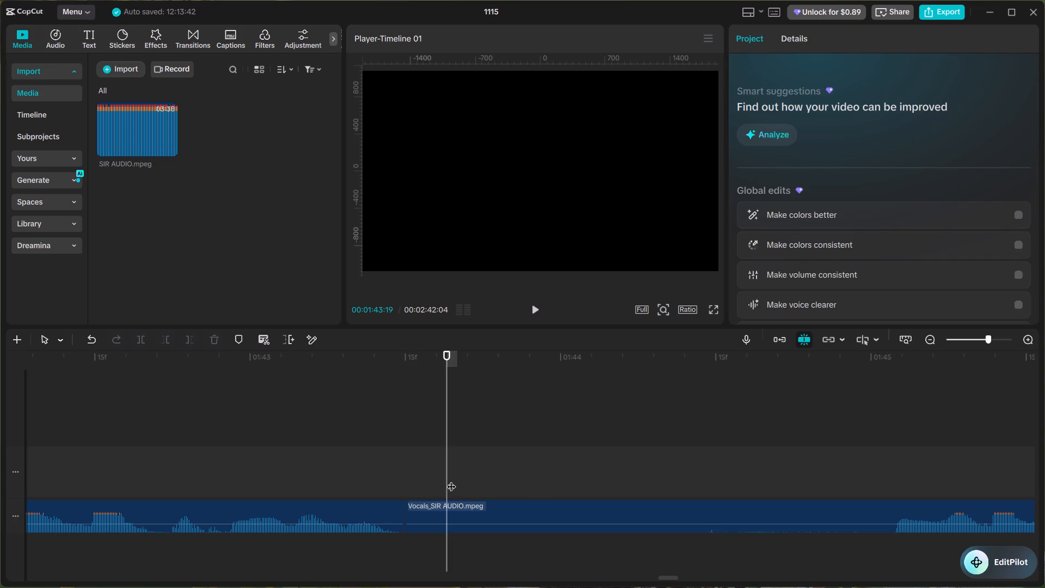
{"action": "key", "text": "space"}
{"action": "scroll", "coordinate": [575, 464], "scroll_direction": "down", "scroll_amount": 5, "text": "alt"}
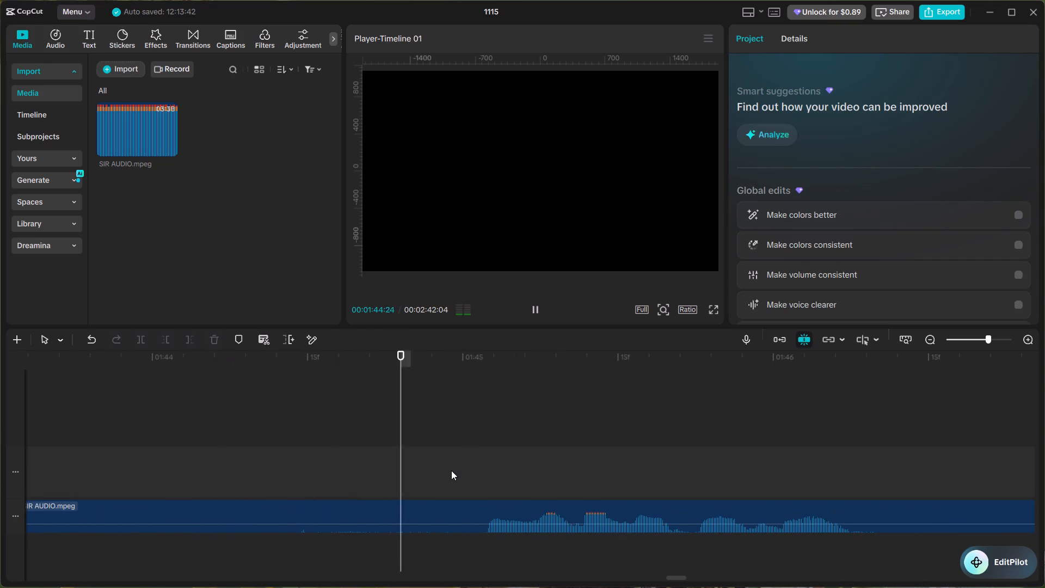
{"action": "key", "text": "space"}
{"action": "double_click", "coordinate": [488, 454]}
{"action": "left_click", "coordinate": [460, 513]}
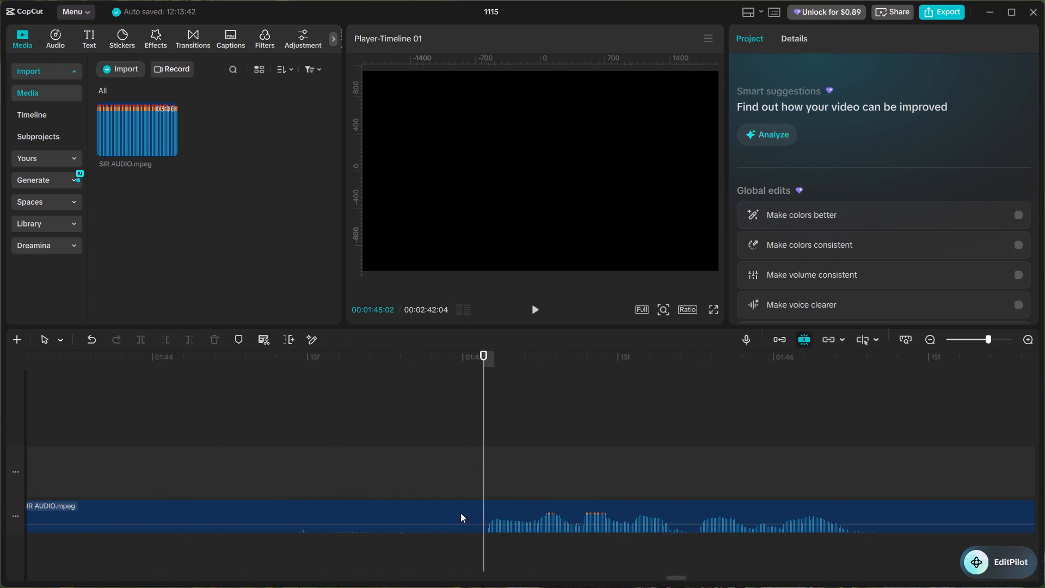
{"action": "key", "text": "ctrl+b"}
{"action": "left_click", "coordinate": [417, 513]}
{"action": "key", "text": "BackSpace"}
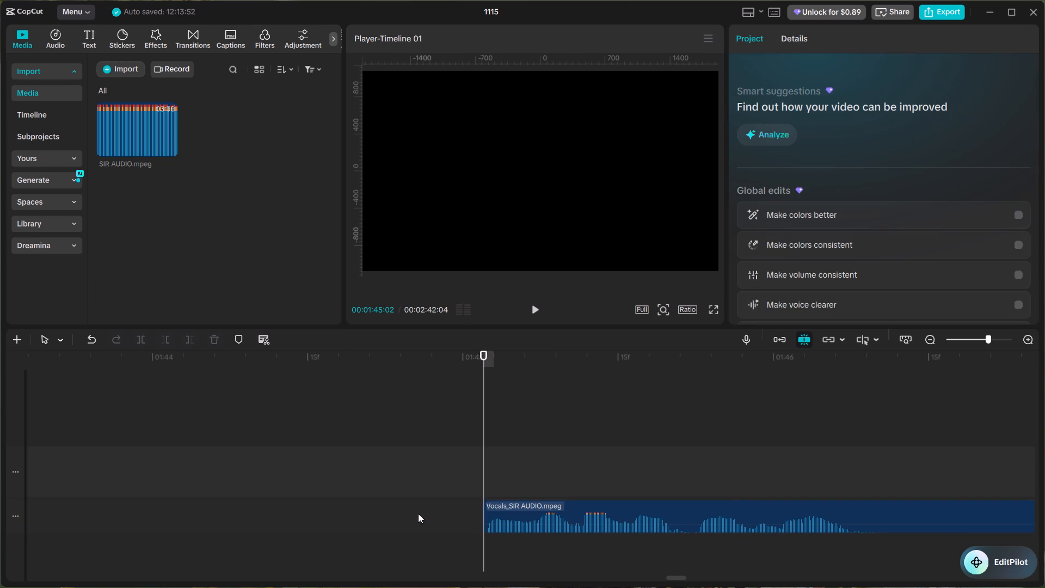
{"action": "scroll", "coordinate": [419, 513], "scroll_direction": "up", "scroll_amount": 2, "text": "alt"}
{"action": "right_click", "coordinate": [432, 520]}
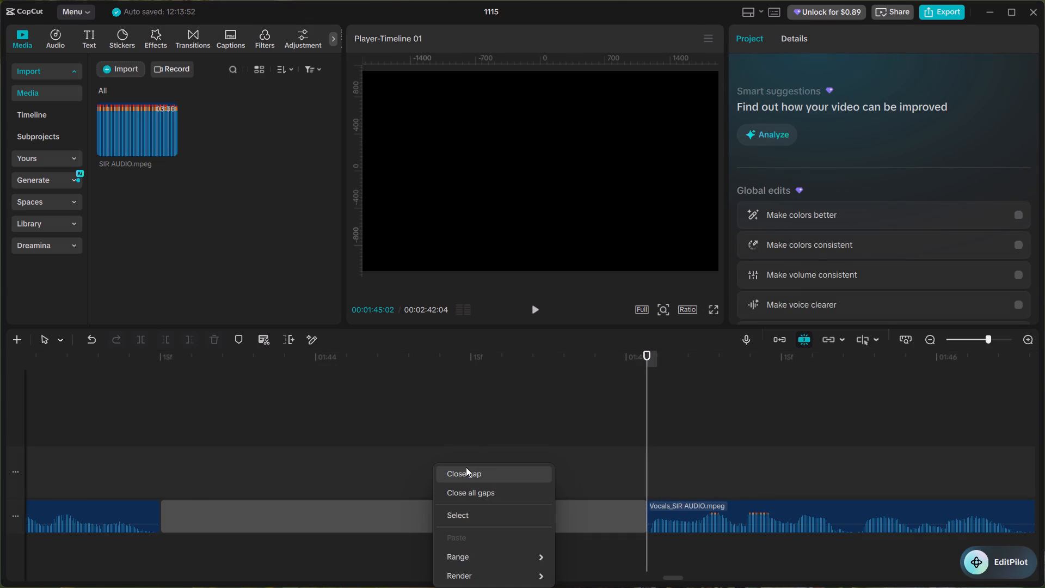
{"action": "left_click", "coordinate": [466, 467]}
Listen on from the join through the short phrase and split the vocals clip at 00:01:44:21, right after the phrase ends.
{"action": "left_click", "coordinate": [158, 465]}
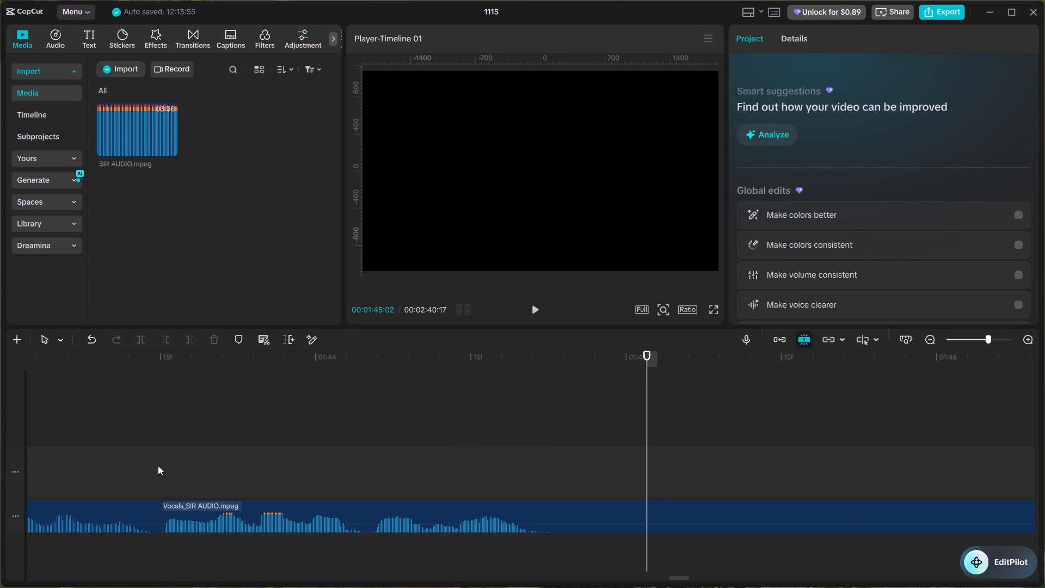
{"action": "key", "text": "space"}
{"action": "scroll", "coordinate": [337, 467], "scroll_direction": "down", "scroll_amount": 4, "text": "alt"}
{"action": "key", "text": "space"}
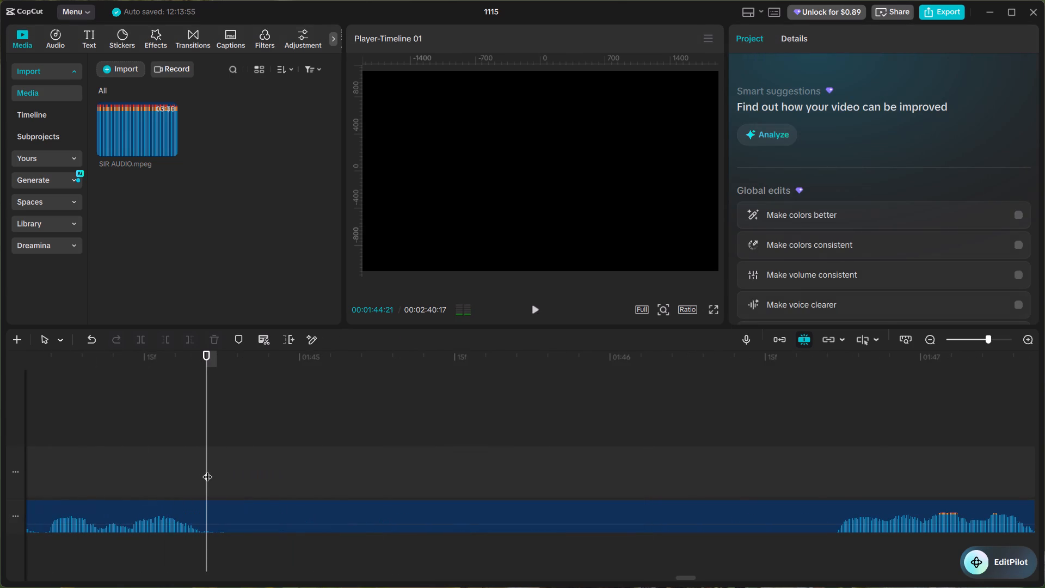
{"action": "left_click", "coordinate": [217, 512]}
{"action": "key", "text": "ctrl+b"}
Listen to the phrase starting after 00:01:46:21 and replay the phrases around 00:01:43:15 to compare them.
{"action": "scroll", "coordinate": [353, 478], "scroll_direction": "down", "scroll_amount": 4, "text": "alt"}
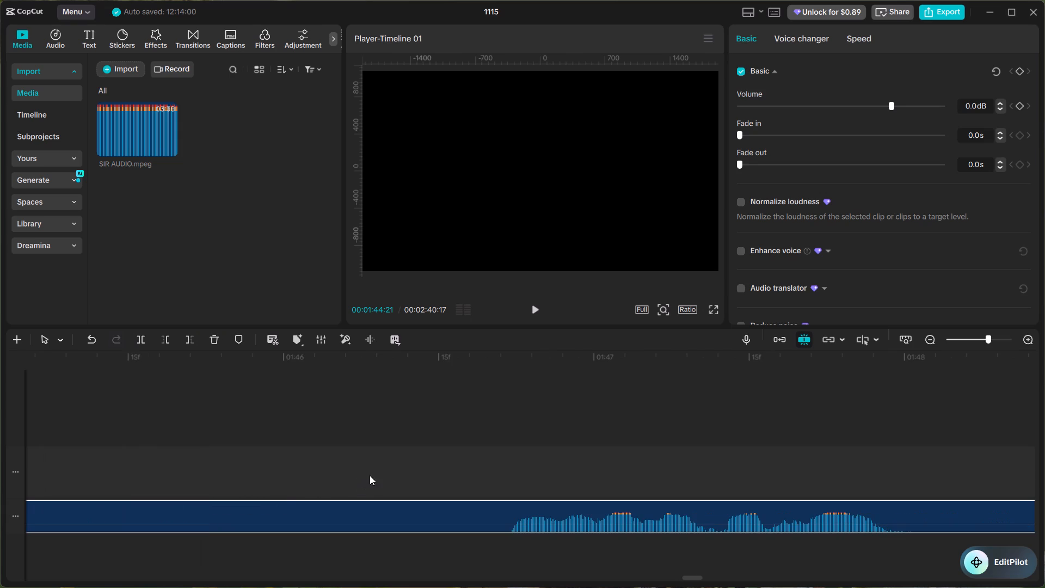
{"action": "left_click", "coordinate": [506, 463]}
{"action": "key", "text": "space"}
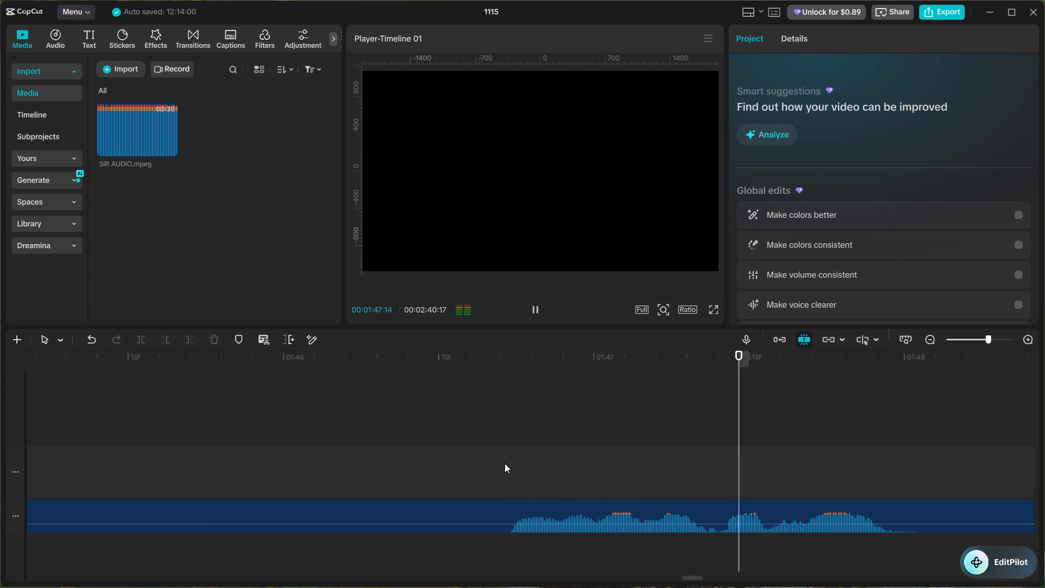
{"action": "left_click", "coordinate": [505, 463]}
{"action": "left_click", "coordinate": [505, 463]}
{"action": "scroll", "coordinate": [505, 464], "scroll_direction": "up", "scroll_amount": 4, "text": "alt"}
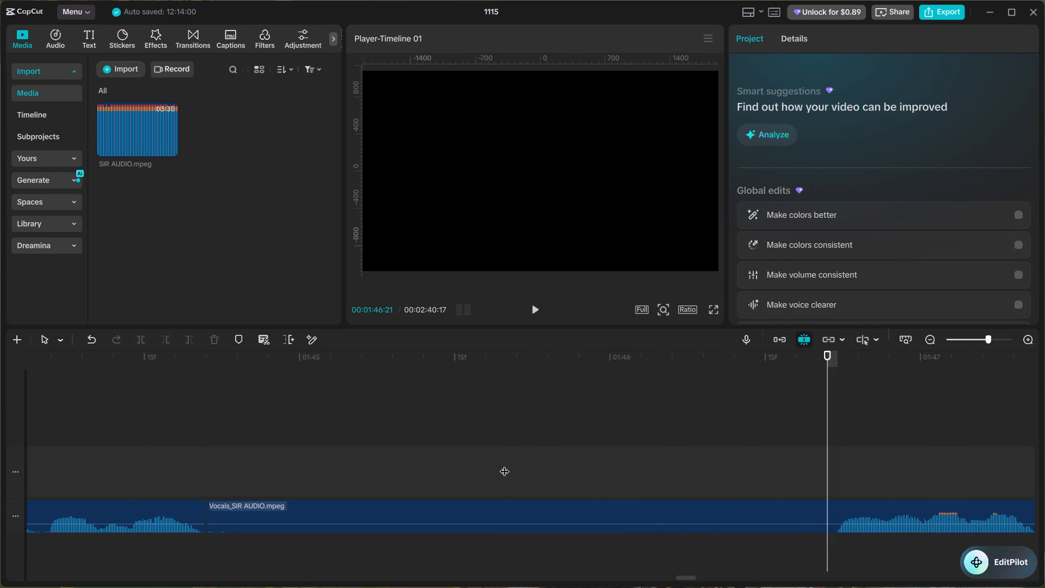
{"action": "scroll", "coordinate": [505, 464], "scroll_direction": "down", "scroll_amount": 2, "text": "alt"}
{"action": "scroll", "coordinate": [505, 464], "scroll_direction": "up", "scroll_amount": 7, "text": "alt"}
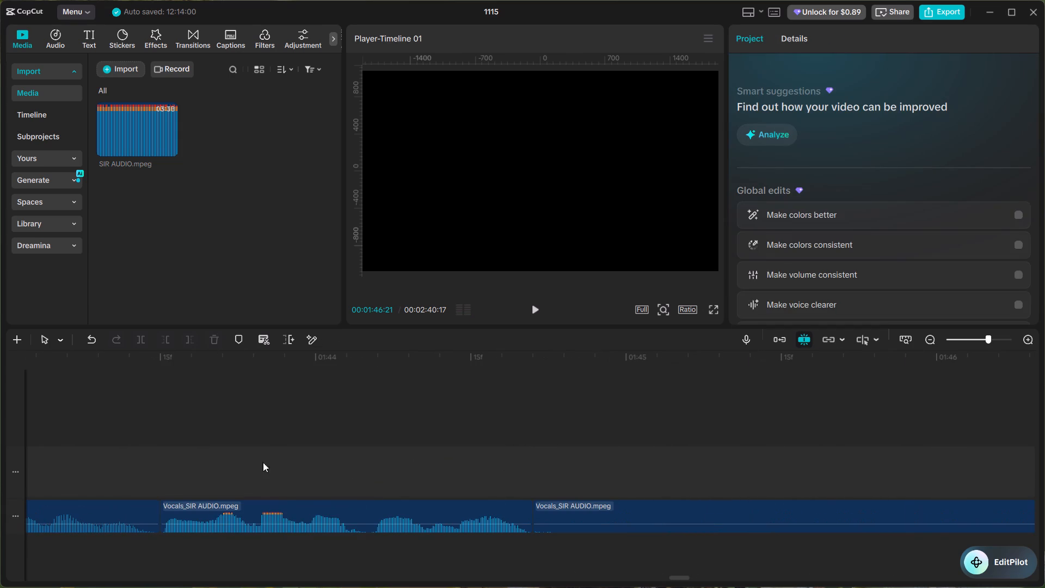
{"action": "left_click", "coordinate": [236, 467]}
{"action": "key", "text": "space"}
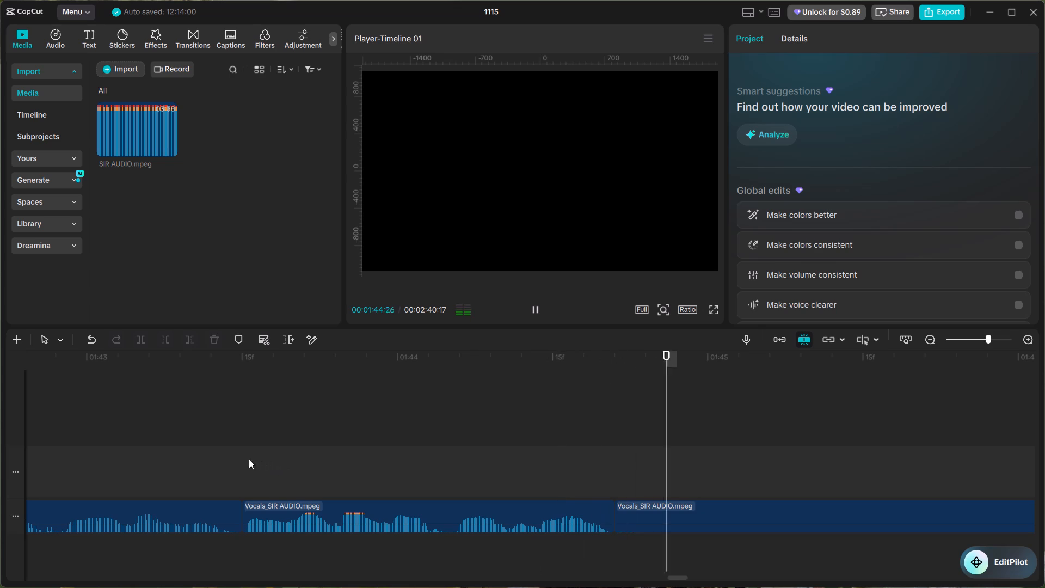
{"action": "left_click", "coordinate": [241, 459]}
{"action": "left_click", "coordinate": [137, 451]}
{"action": "key", "text": "space"}
{"action": "key", "text": "space"}
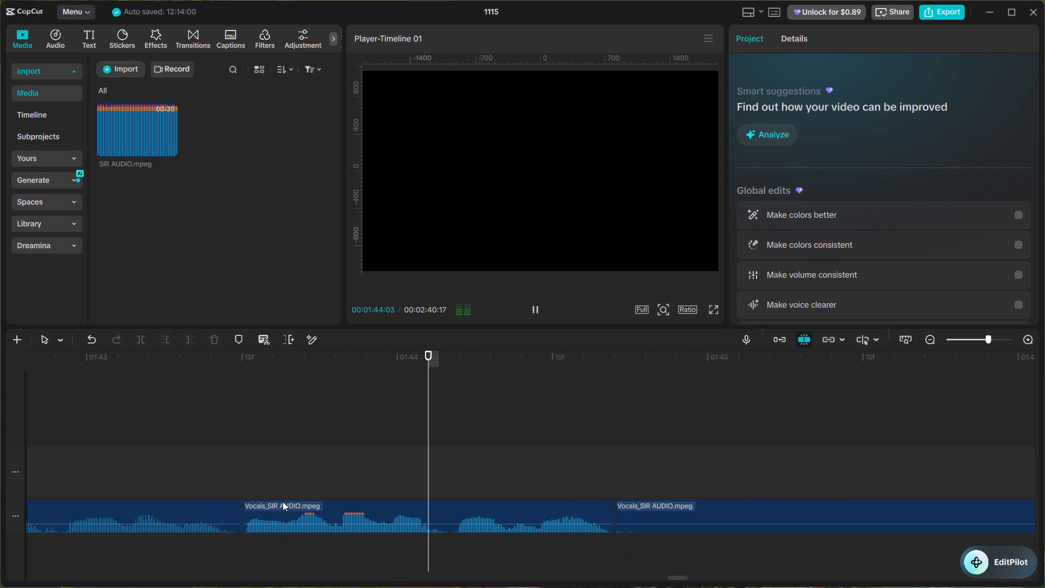
Delete the short vocals phrase clip between 00:01:43:15 and 00:01:44:21 and close the gap.
{"action": "left_click", "coordinate": [280, 516]}
{"action": "key", "text": "BackSpace"}
{"action": "right_click", "coordinate": [284, 517]}
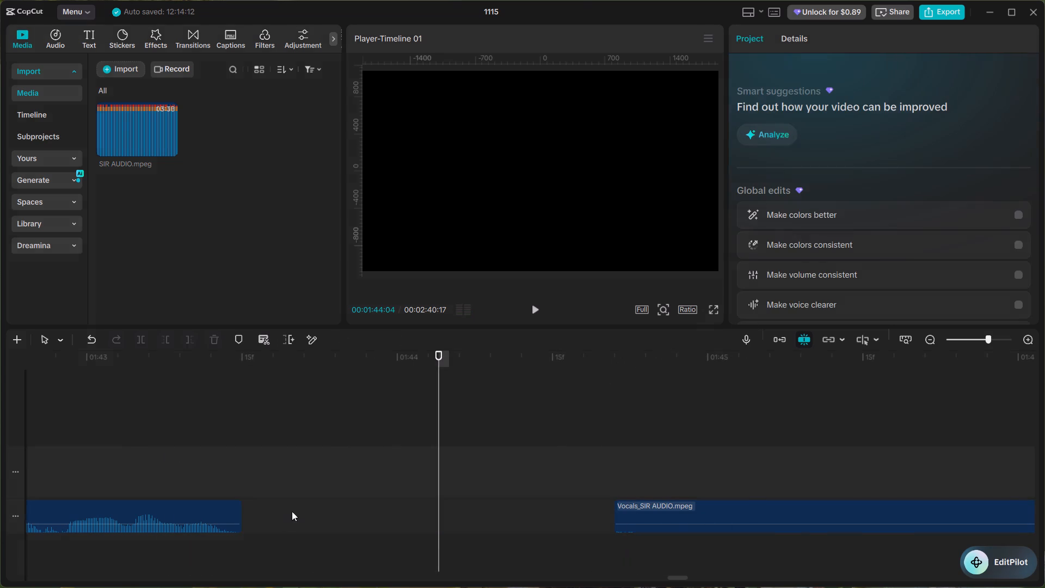
{"action": "left_click", "coordinate": [316, 476]}
Split the vocals clip at 00:01:45:15, just before the next phrase, delete the silent piece before it and close the gap.
{"action": "scroll", "coordinate": [706, 452], "scroll_direction": "down", "scroll_amount": 3, "text": "alt"}
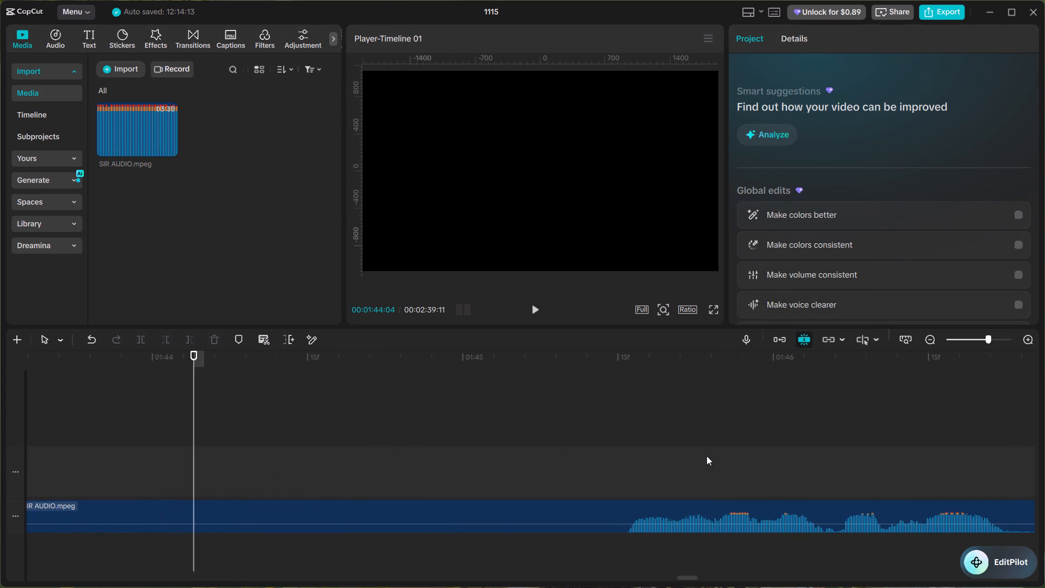
{"action": "left_click", "coordinate": [625, 447]}
{"action": "key", "text": "space"}
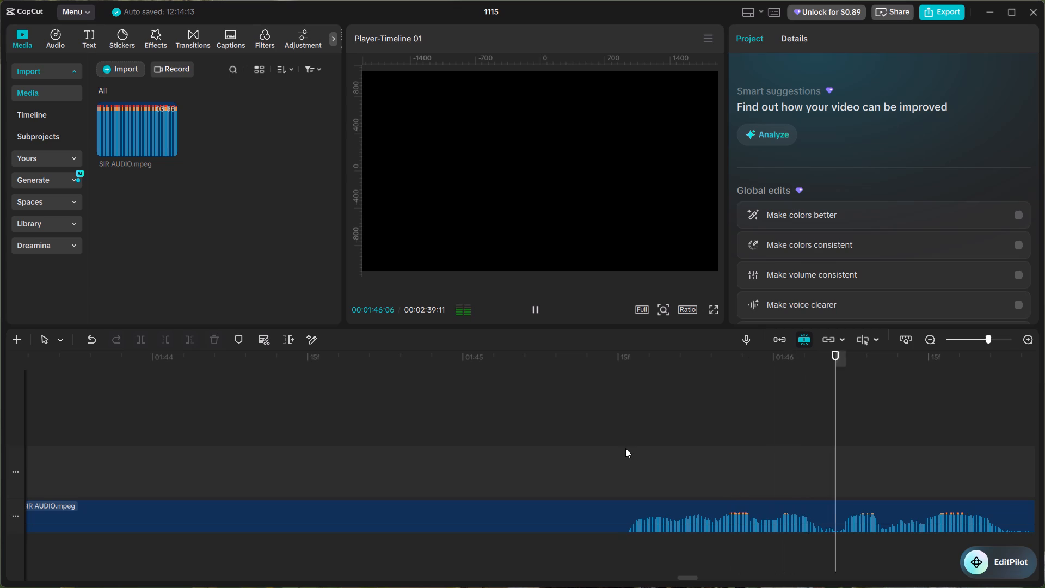
{"action": "double_click", "coordinate": [625, 448]}
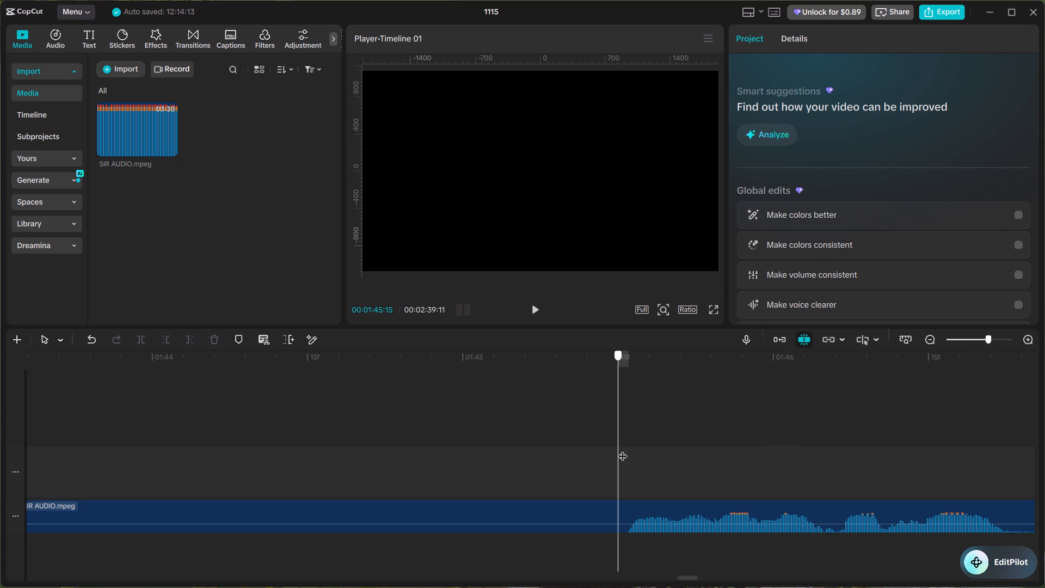
{"action": "left_click", "coordinate": [615, 505]}
{"action": "key", "text": "ctrl+b"}
{"action": "left_click", "coordinate": [566, 510]}
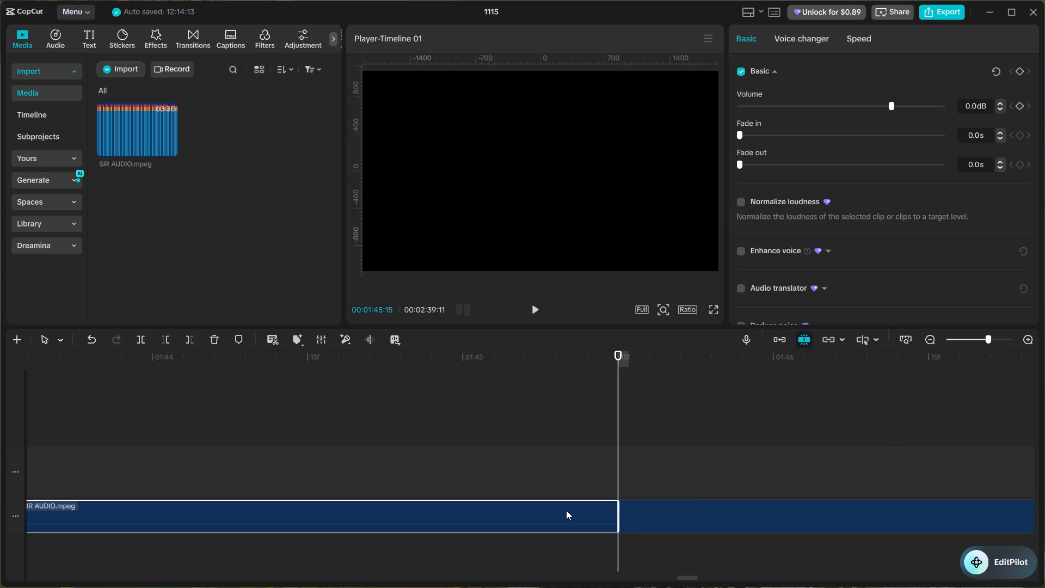
{"action": "key", "text": "BackSpace"}
{"action": "scroll", "coordinate": [565, 510], "scroll_direction": "down", "scroll_amount": 8, "text": "alt"}
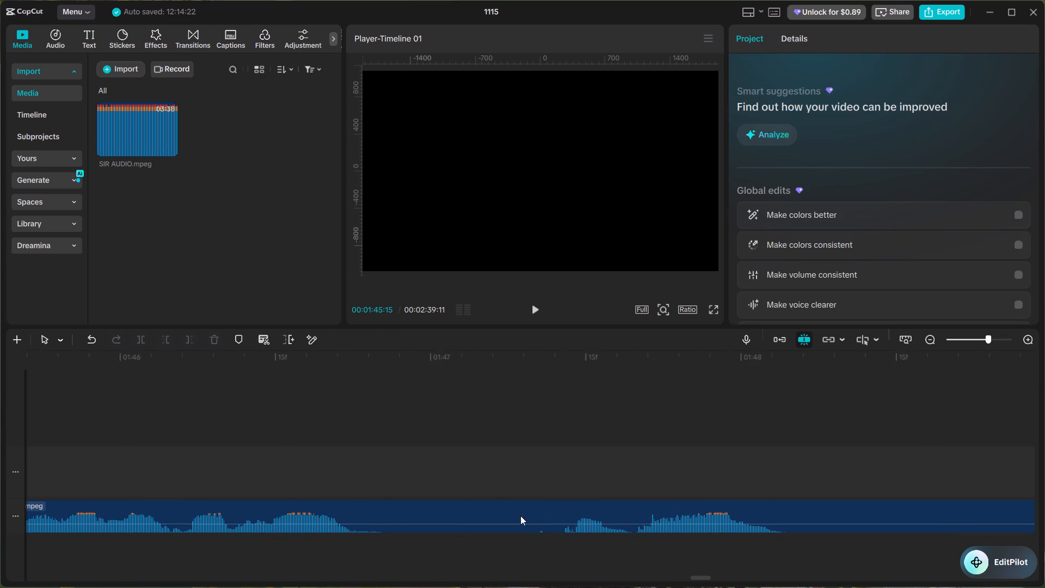
{"action": "scroll", "coordinate": [325, 513], "scroll_direction": "up", "scroll_amount": 10, "text": "alt"}
{"action": "scroll", "coordinate": [339, 510], "scroll_direction": "down", "scroll_amount": 6, "text": "ctrl"}
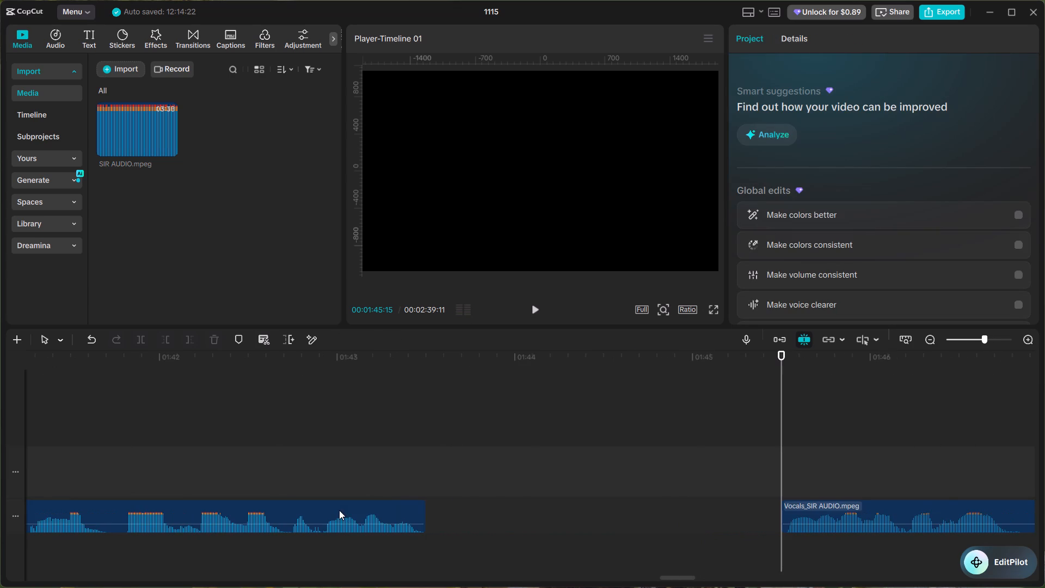
{"action": "right_click", "coordinate": [526, 514]}
{"action": "left_click", "coordinate": [562, 471]}
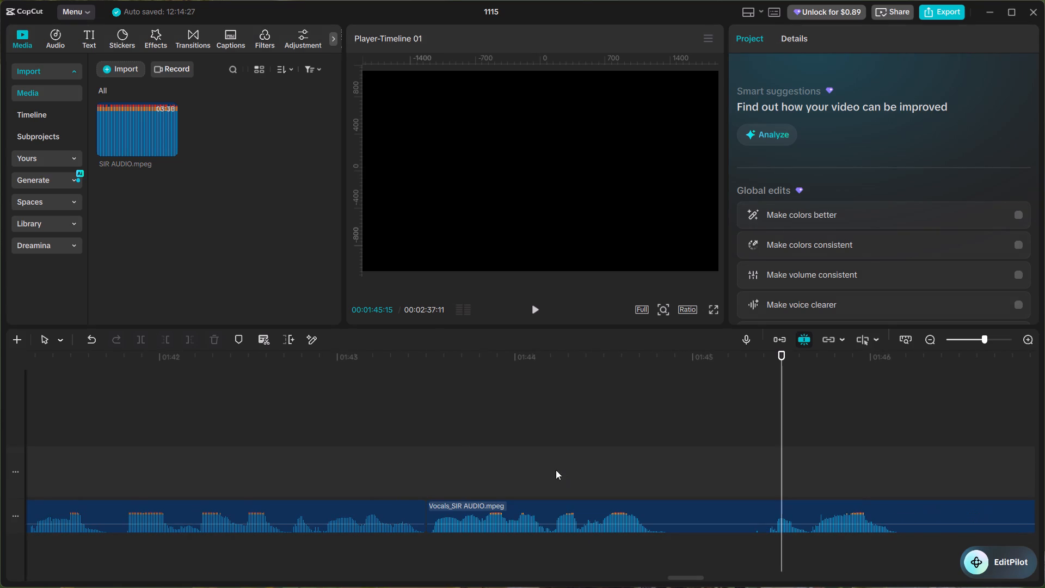
Listen on from the join and split the vocals clip at 00:01:44:25, where the phrase fades into silence.
{"action": "left_click", "coordinate": [430, 462]}
{"action": "key", "text": "space"}
{"action": "scroll", "coordinate": [442, 462], "scroll_direction": "down", "scroll_amount": 4, "text": "alt"}
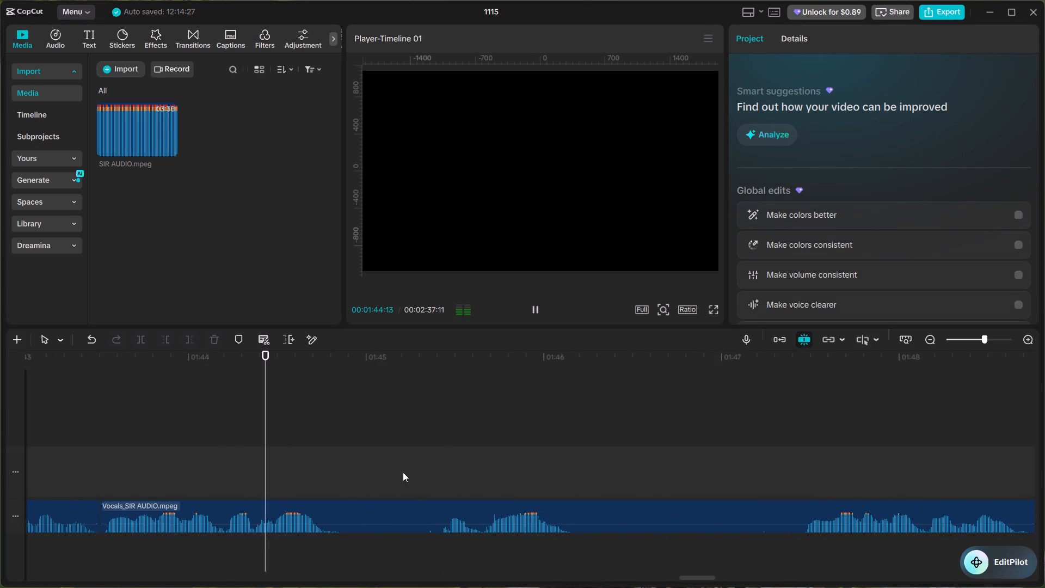
{"action": "key", "text": "space"}
{"action": "scroll", "coordinate": [329, 471], "scroll_direction": "up", "scroll_amount": 6, "text": "ctrl"}
{"action": "left_click_drag", "start_coordinate": [321, 456], "coordinate": [331, 464]}
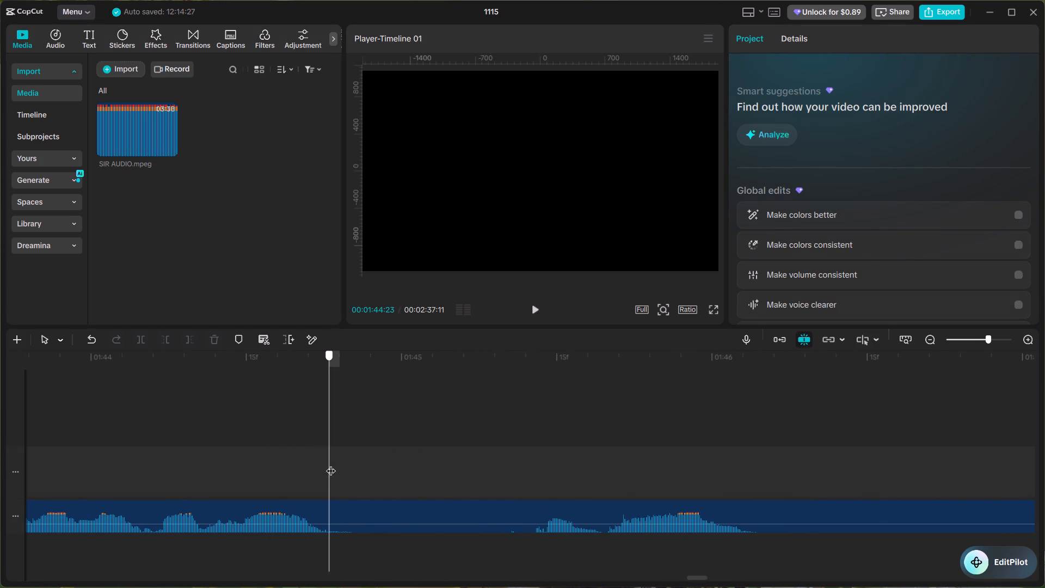
{"action": "left_click_drag", "start_coordinate": [331, 464], "coordinate": [346, 479]}
{"action": "left_click", "coordinate": [354, 510]}
{"action": "key", "text": "ctrl+b"}
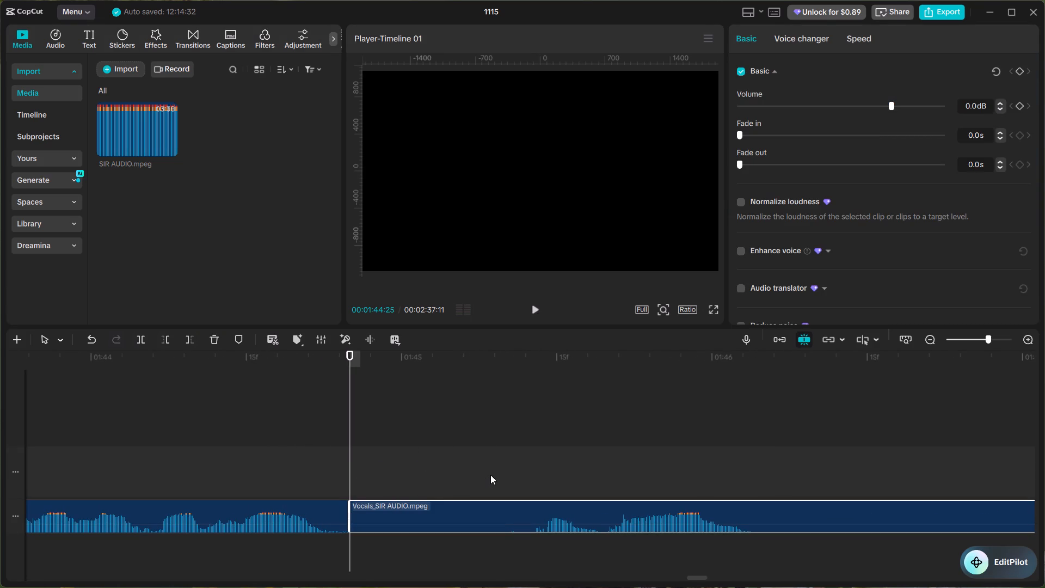
Split the vocals clip at 00:01:45:13, just before the voice resumes, delete the silent piece before it and close the gap.
{"action": "left_click", "coordinate": [530, 450]}
{"action": "left_click_drag", "start_coordinate": [530, 450], "coordinate": [536, 462]}
{"action": "left_click", "coordinate": [512, 503]}
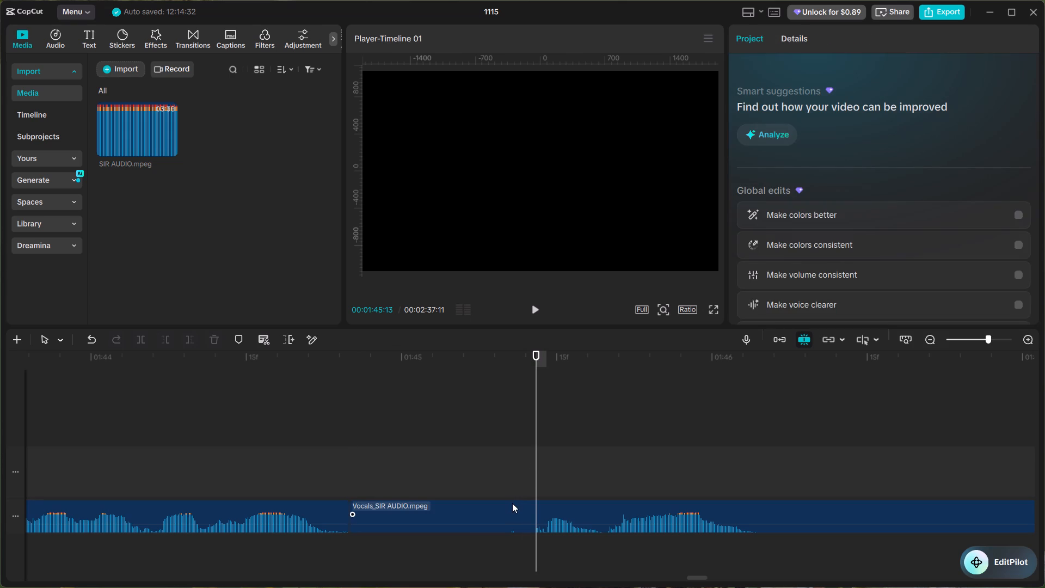
{"action": "key", "text": "ctrl+b"}
{"action": "left_click", "coordinate": [483, 518]}
{"action": "key", "text": "BackSpace"}
{"action": "right_click", "coordinate": [483, 518]}
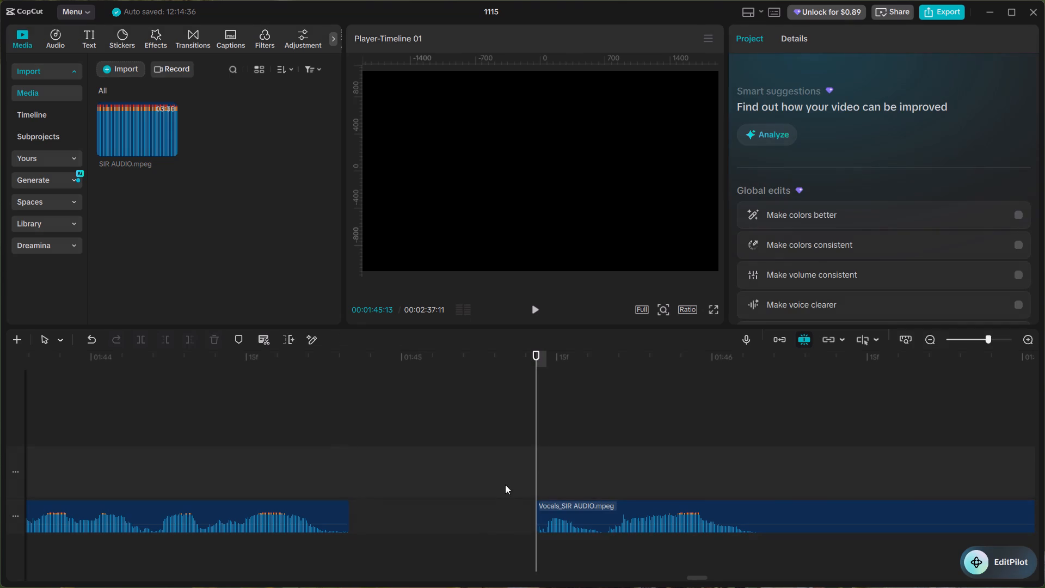
{"action": "left_click", "coordinate": [524, 475]}
Listen on from the join at 00:01:44:25 through the following phrases up to about 00:01:49:26.
{"action": "left_click", "coordinate": [347, 465]}
{"action": "key", "text": "space"}
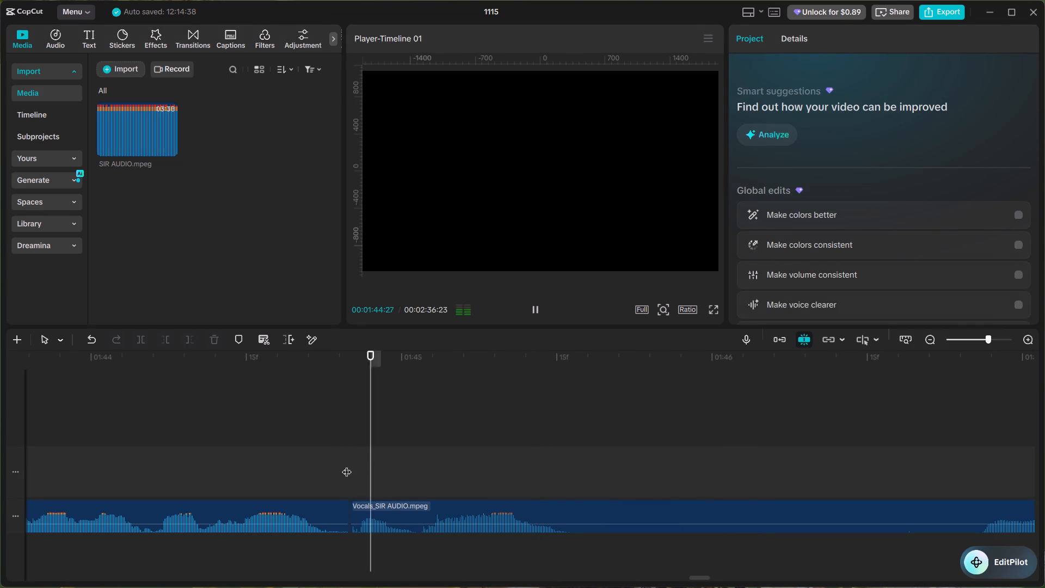
{"action": "scroll", "coordinate": [382, 468], "scroll_direction": "down", "scroll_amount": 2, "text": "alt"}
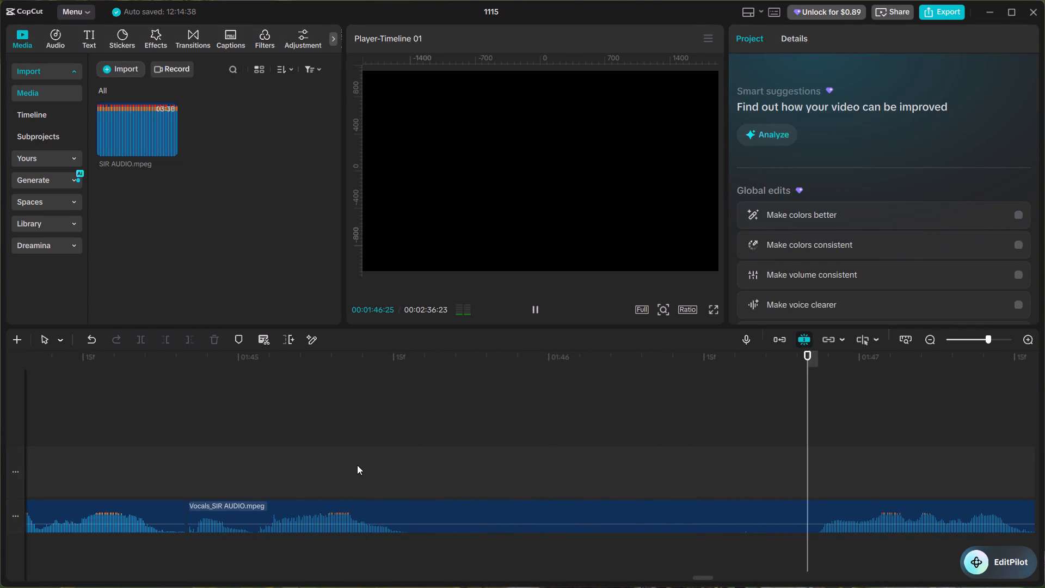
{"action": "scroll", "coordinate": [348, 467], "scroll_direction": "down", "scroll_amount": 3, "text": "alt"}
{"action": "scroll", "coordinate": [348, 467], "scroll_direction": "down", "scroll_amount": 12, "text": "ctrl"}
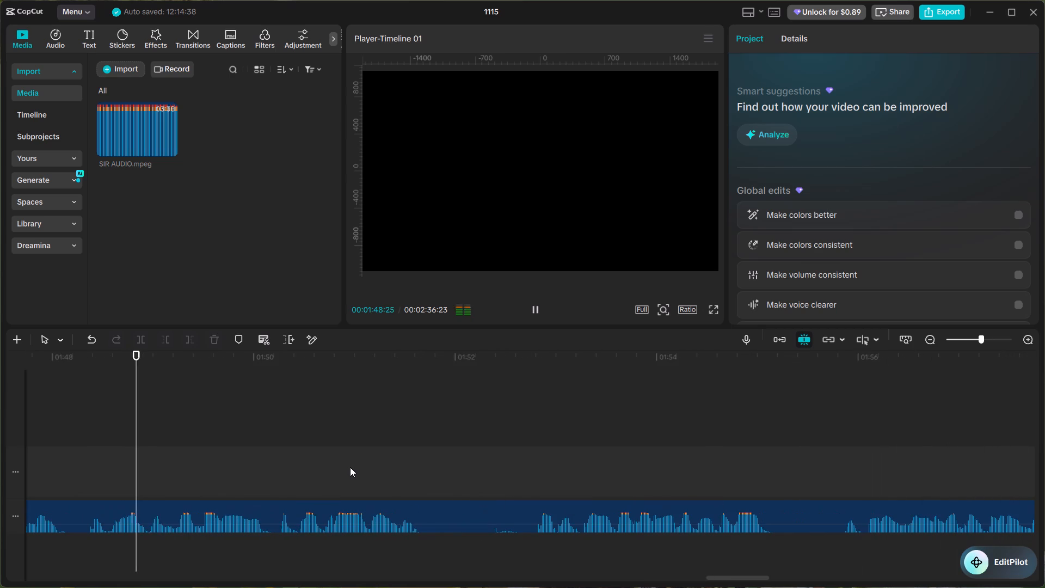
{"action": "key", "text": "space"}
{"action": "scroll", "coordinate": [371, 469], "scroll_direction": "down", "scroll_amount": 1, "text": "ctrl"}
{"action": "key", "text": "ctrl+space"}
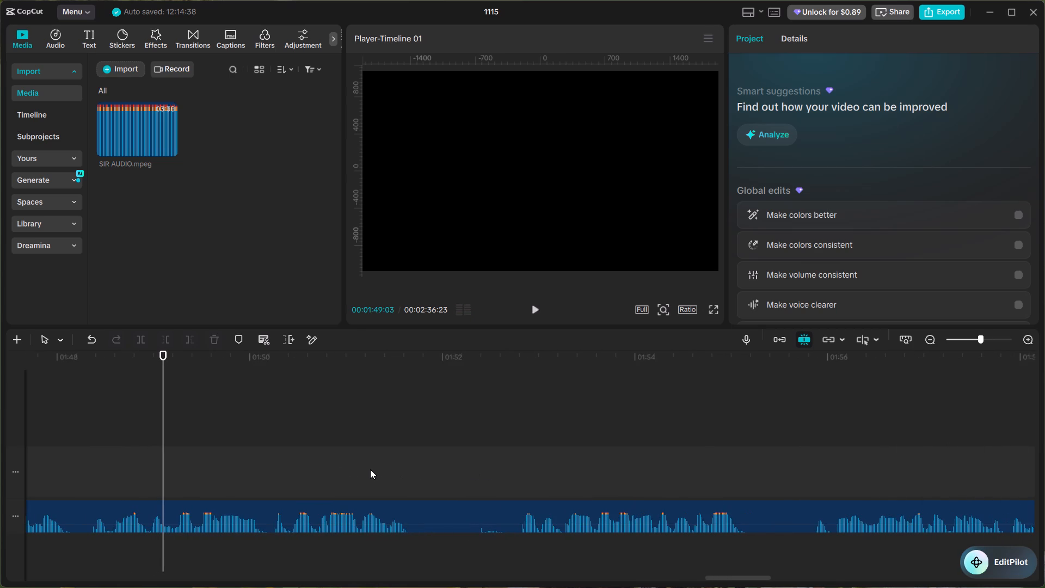
{"action": "key", "text": "space"}
{"action": "key", "text": "space"}
Go back and replay the two short vocals clips on either side of the join at 00:01:44:25.
{"action": "scroll", "coordinate": [368, 477], "scroll_direction": "up", "scroll_amount": 4, "text": "alt"}
{"action": "scroll", "coordinate": [391, 482], "scroll_direction": "up", "scroll_amount": 7, "text": "ctrl"}
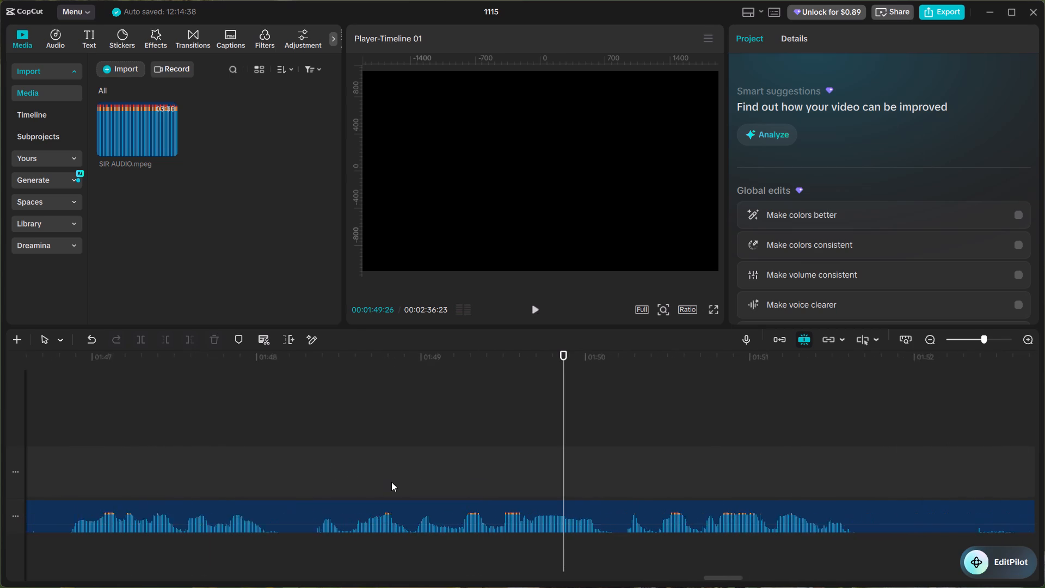
{"action": "scroll", "coordinate": [321, 484], "scroll_direction": "up", "scroll_amount": 5, "text": "ctrl"}
{"action": "scroll", "coordinate": [319, 484], "scroll_direction": "up", "scroll_amount": 16, "text": "alt"}
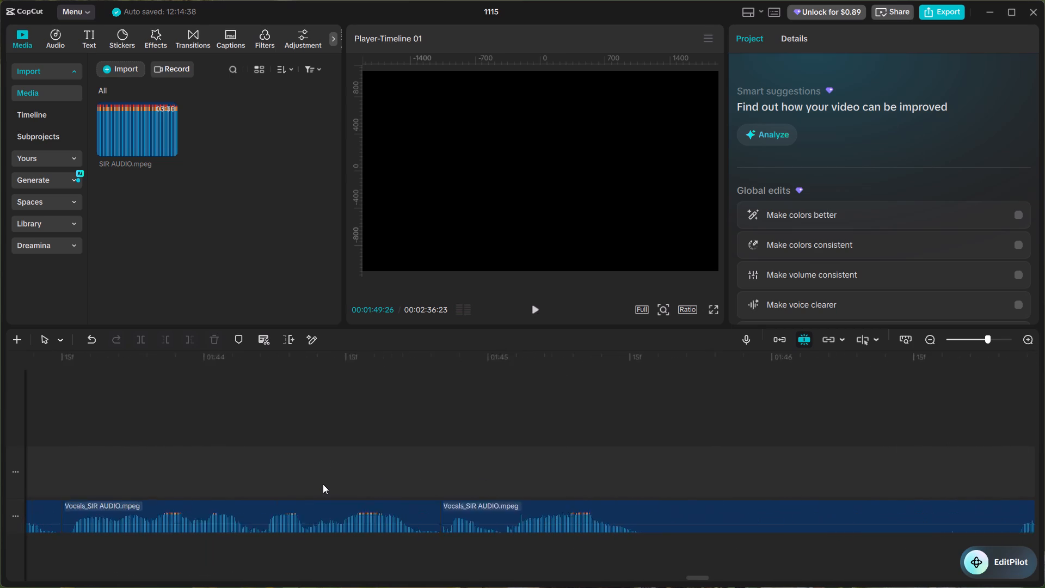
{"action": "scroll", "coordinate": [323, 484], "scroll_direction": "up", "scroll_amount": 2, "text": "alt"}
{"action": "scroll", "coordinate": [349, 480], "scroll_direction": "down", "scroll_amount": 2, "text": "alt"}
{"action": "left_click", "coordinate": [281, 461]}
{"action": "key", "text": "space"}
{"action": "left_click", "coordinate": [161, 460]}
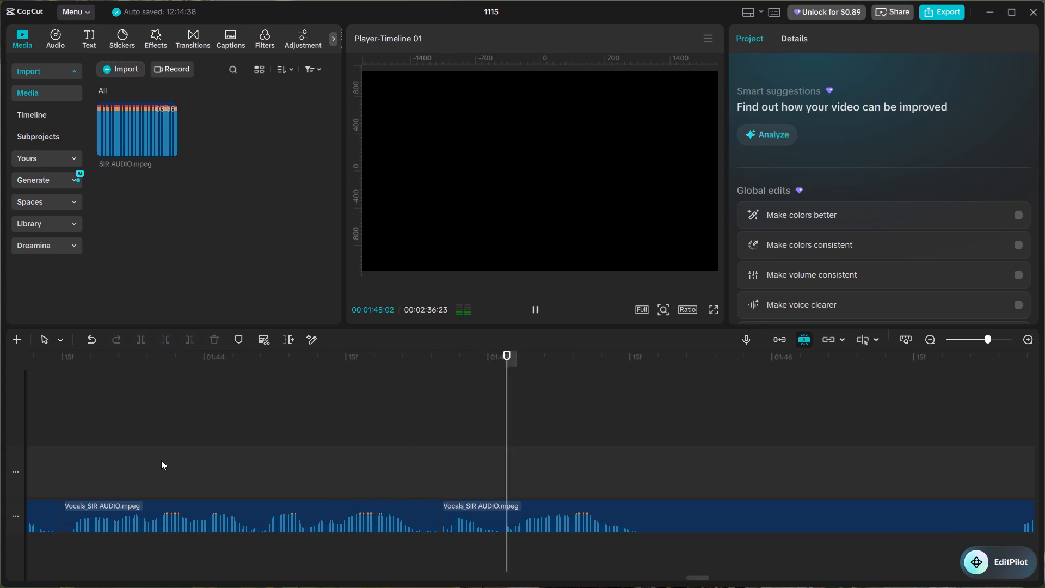
{"action": "left_click", "coordinate": [100, 456]}
{"action": "key", "text": "space"}
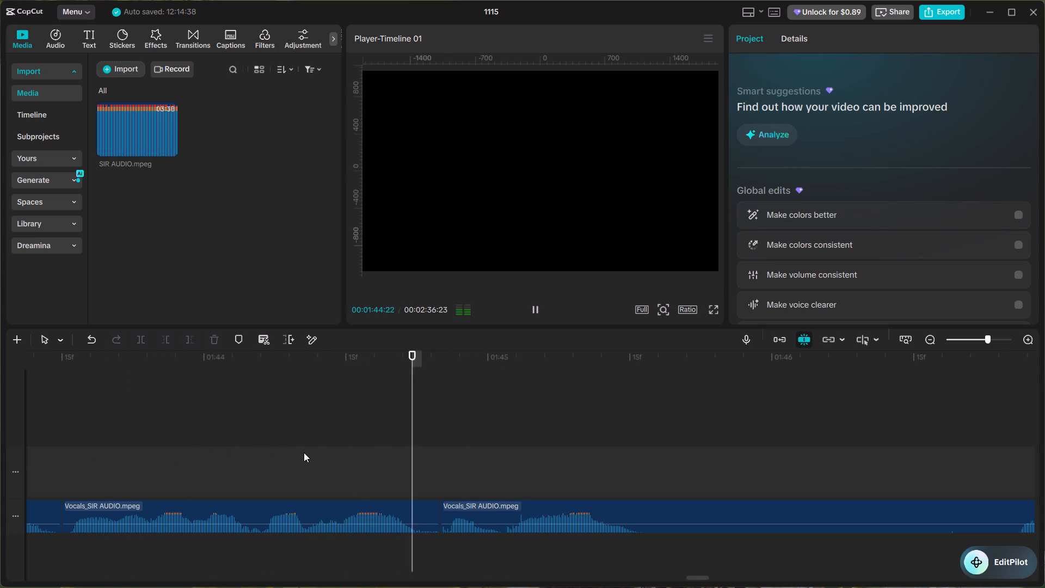
{"action": "key", "text": "space"}
{"action": "scroll", "coordinate": [452, 473], "scroll_direction": "down", "scroll_amount": 7, "text": "alt"}
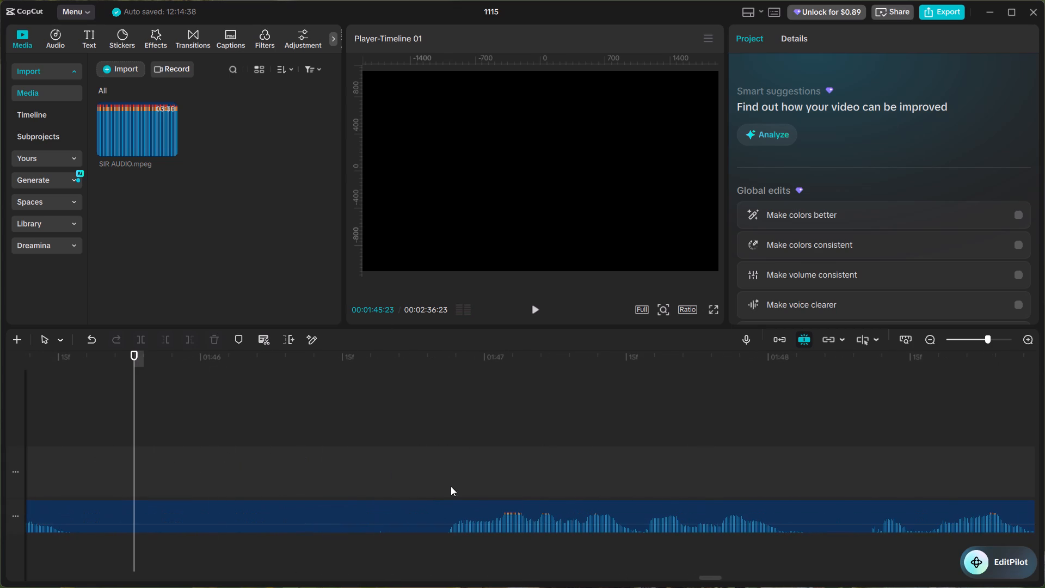
Listen on briefly, go back and delete the short vocals clip between about 00:01:43:15 and 00:01:44:25, and close the gap.
{"action": "left_click", "coordinate": [438, 473]}
{"action": "key", "text": "space"}
{"action": "key", "text": "space"}
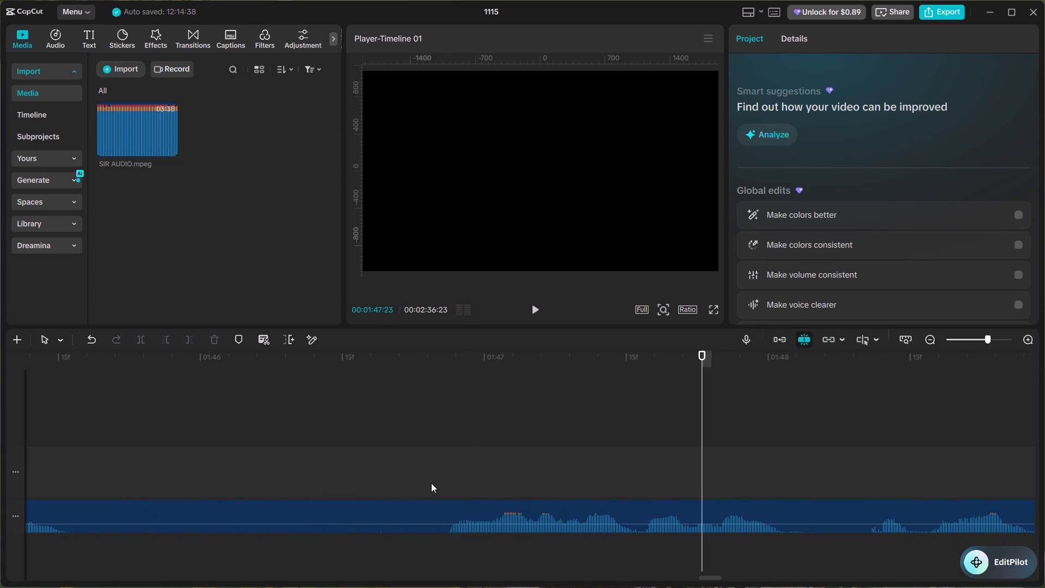
{"action": "scroll", "coordinate": [431, 483], "scroll_direction": "up", "scroll_amount": 9, "text": "alt"}
{"action": "scroll", "coordinate": [431, 483], "scroll_direction": "down", "scroll_amount": 5, "text": "alt"}
{"action": "scroll", "coordinate": [432, 484], "scroll_direction": "up", "scroll_amount": 5, "text": "alt"}
{"action": "left_click", "coordinate": [375, 515]}
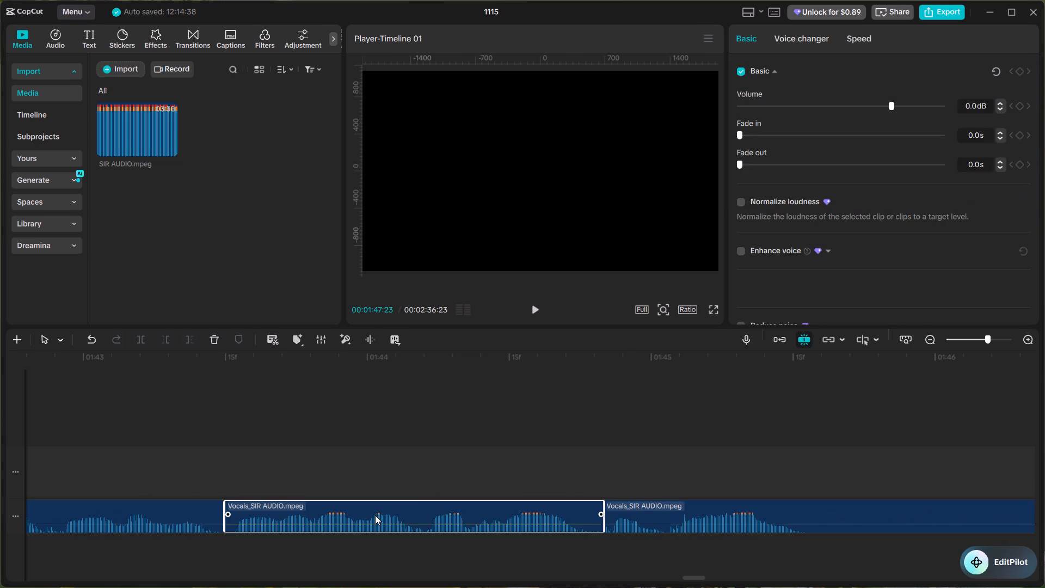
{"action": "key", "text": "BackSpace"}
{"action": "right_click", "coordinate": [375, 515]}
{"action": "left_click", "coordinate": [410, 474]}
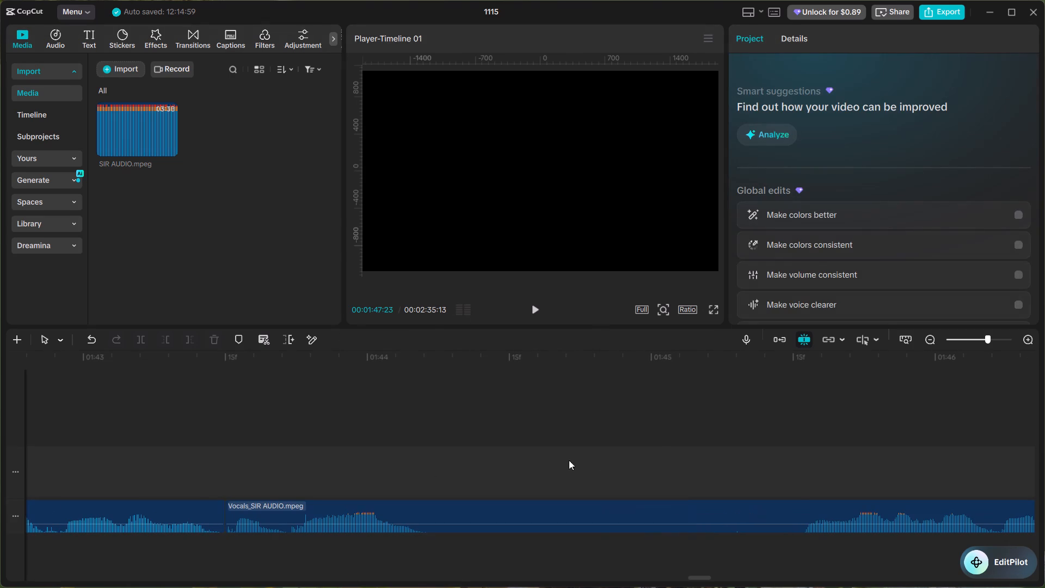
Split the vocals clip at 00:01:45:16, delete the piece before it back to the join at about 00:01:43:15 and close the gap.
{"action": "left_click", "coordinate": [798, 452]}
{"action": "left_click", "coordinate": [792, 509]}
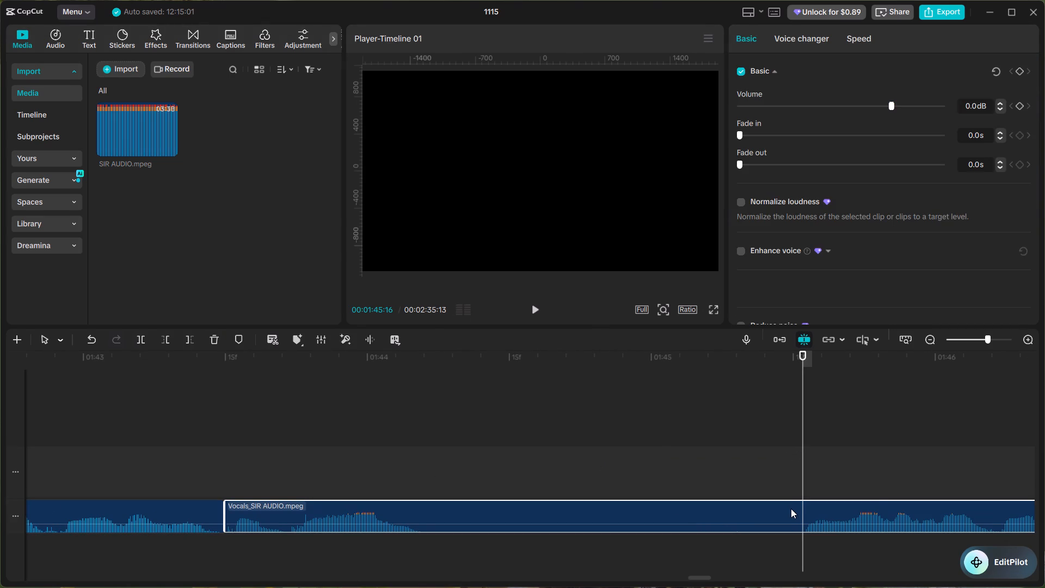
{"action": "key", "text": "ctrl+b"}
{"action": "left_click", "coordinate": [753, 528]}
{"action": "key", "text": "BackSpace"}
{"action": "right_click", "coordinate": [691, 523]}
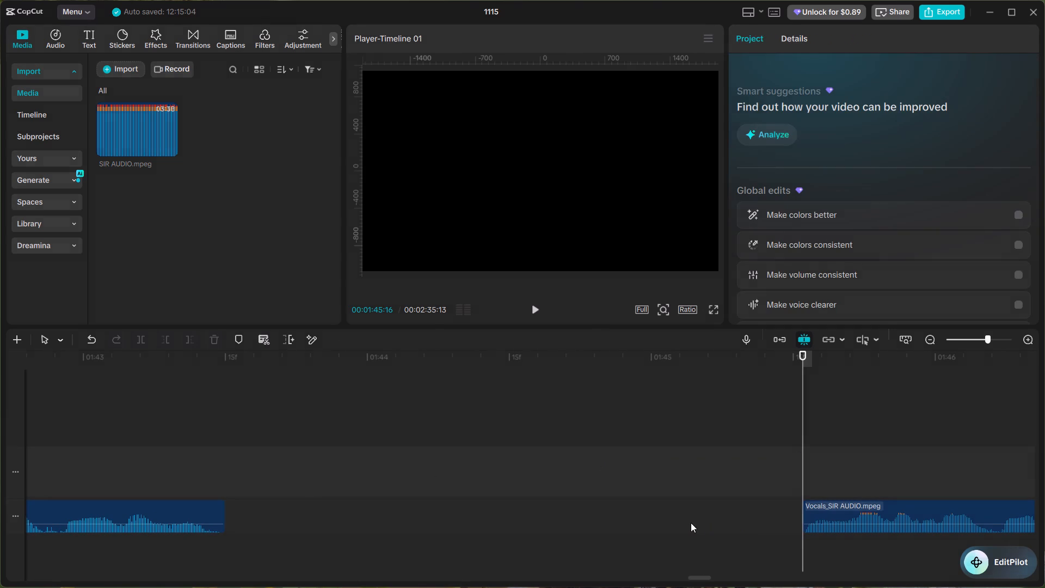
{"action": "left_click", "coordinate": [718, 472]}
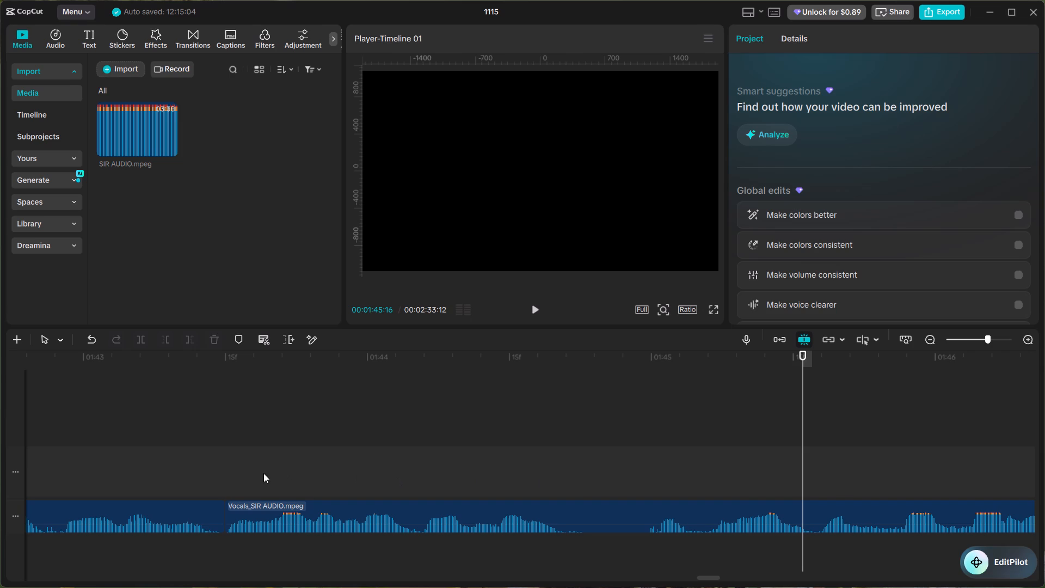
Listen on from the join at about 00:01:43:15 and split the vocals clip at 00:01:44:21, where the phrase fades out.
{"action": "left_click", "coordinate": [225, 470]}
{"action": "key", "text": "space"}
{"action": "scroll", "coordinate": [314, 483], "scroll_direction": "down", "scroll_amount": 3, "text": "alt"}
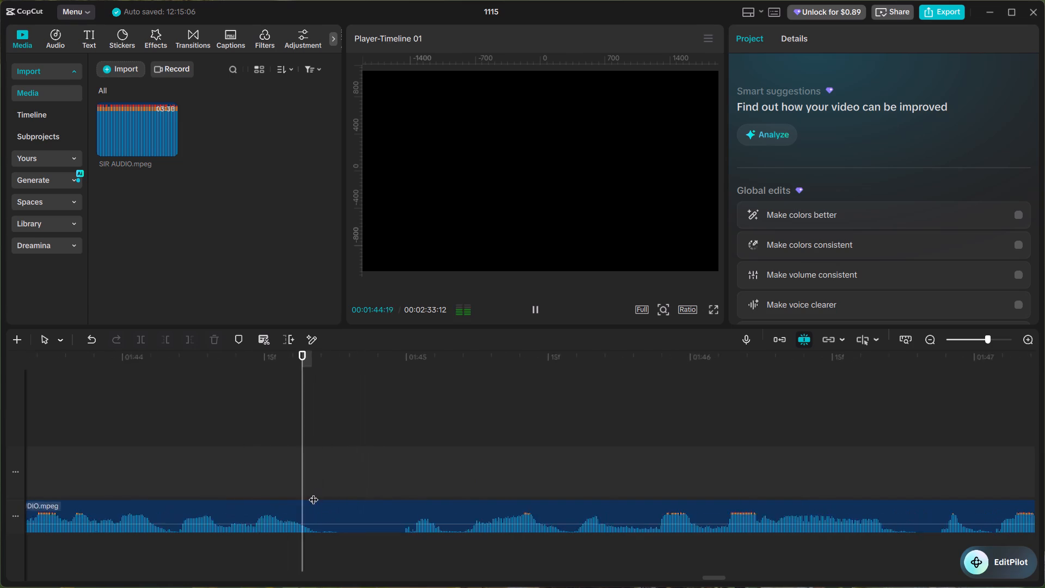
{"action": "scroll", "coordinate": [313, 493], "scroll_direction": "down", "scroll_amount": 1, "text": "alt"}
{"action": "key", "text": "space"}
{"action": "left_click", "coordinate": [262, 475]}
{"action": "left_click_drag", "start_coordinate": [262, 475], "coordinate": [241, 470]}
{"action": "left_click", "coordinate": [256, 516]}
{"action": "key", "text": "ctrl+b"}
Split the vocals clip at 00:01:44:29, just before the voice resumes, delete the silent piece before it and close the gap.
{"action": "left_click", "coordinate": [318, 467]}
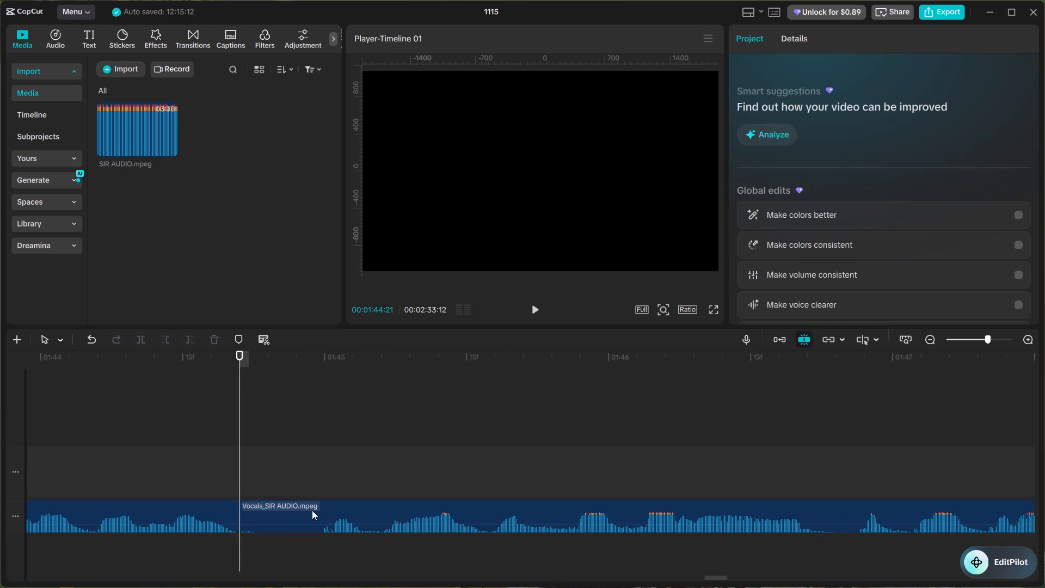
{"action": "left_click", "coordinate": [310, 514]}
{"action": "key", "text": "ctrl+b"}
{"action": "left_click", "coordinate": [299, 514]}
{"action": "key", "text": "BackSpace"}
{"action": "right_click", "coordinate": [299, 514]}
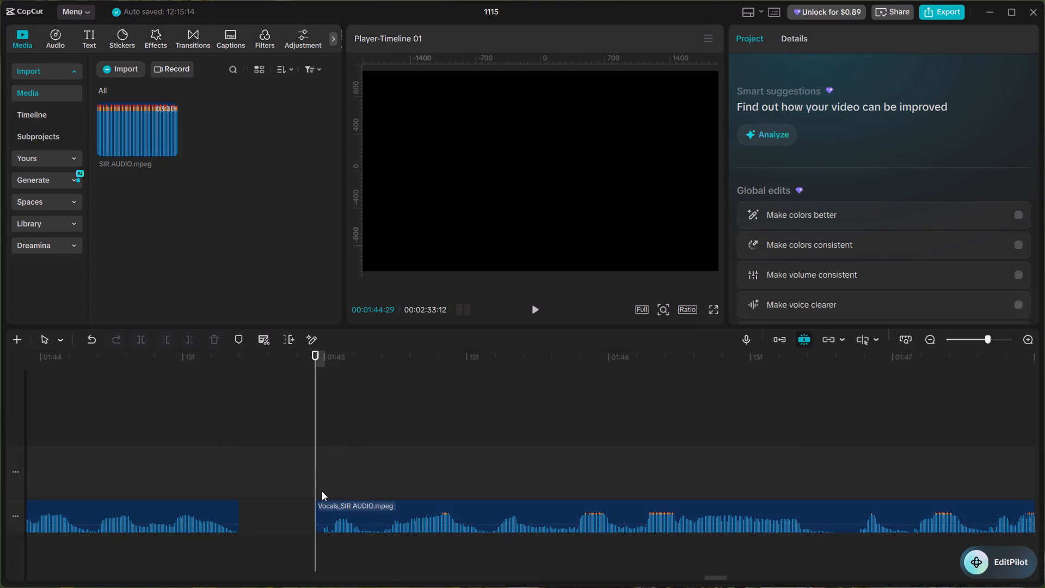
{"action": "left_click", "coordinate": [323, 479]}
Listen on across the join at 00:01:44:21 and split the vocals clip at 00:01:48:00, where the phrase fades into silence.
{"action": "left_click", "coordinate": [222, 465]}
{"action": "key", "text": "space"}
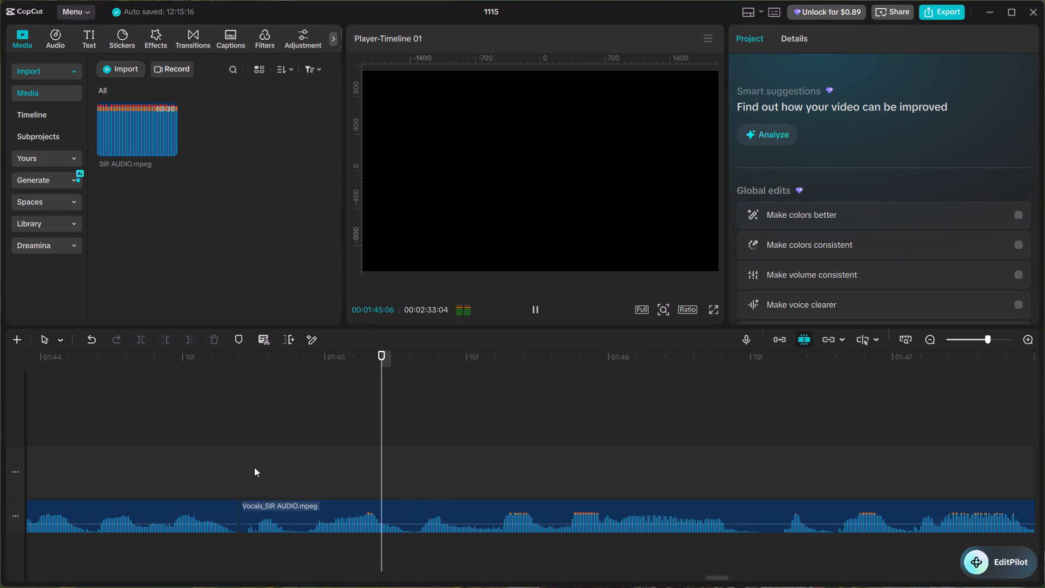
{"action": "scroll", "coordinate": [374, 467], "scroll_direction": "down", "scroll_amount": 8, "text": "alt"}
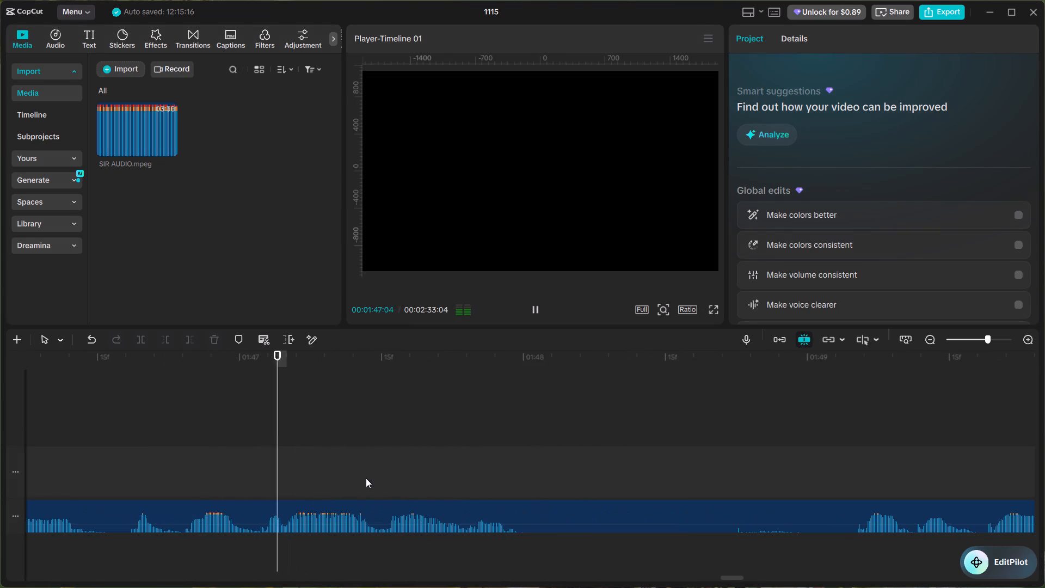
{"action": "scroll", "coordinate": [407, 473], "scroll_direction": "down", "scroll_amount": 3, "text": "alt"}
{"action": "key", "text": "space"}
{"action": "left_click", "coordinate": [275, 457]}
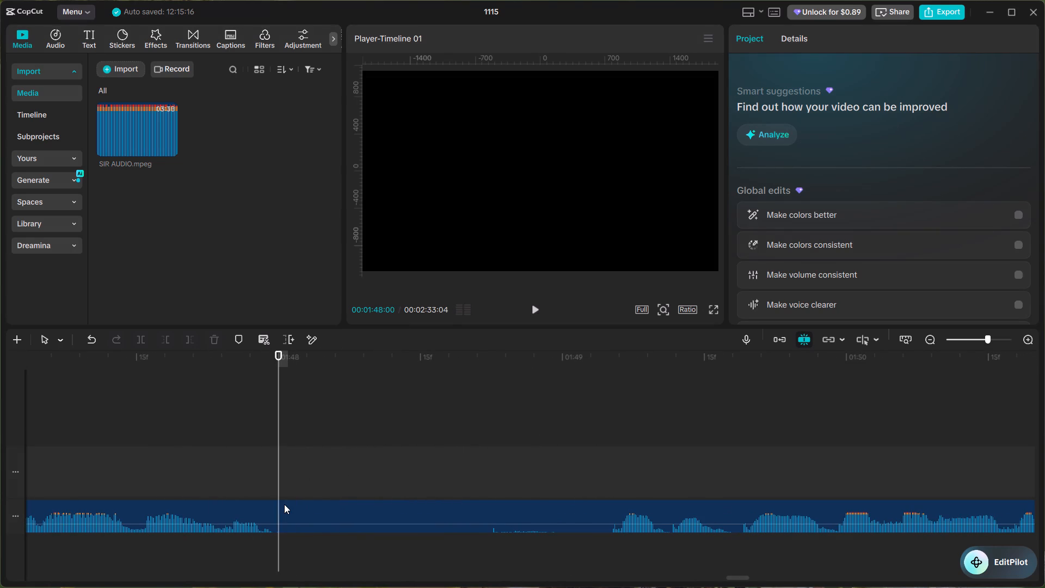
{"action": "left_click", "coordinate": [284, 504]}
{"action": "key", "text": "ctrl+b"}
Play through the pause, split the vocals clip at 00:01:49:05, delete the near-silent piece before it and close the gap.
{"action": "key", "text": "space"}
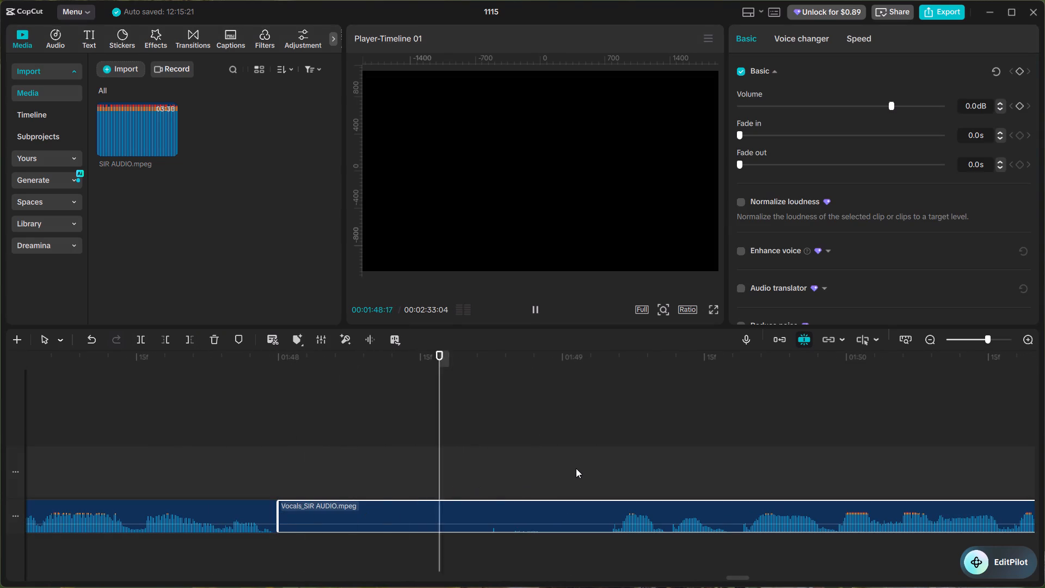
{"action": "double_click", "coordinate": [611, 455]}
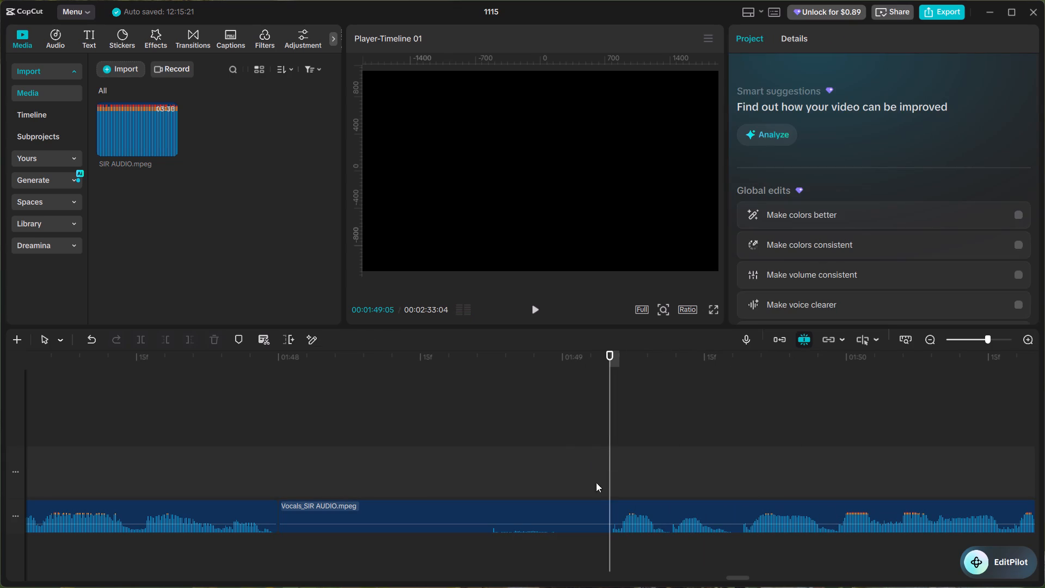
{"action": "left_click", "coordinate": [586, 520]}
{"action": "key", "text": "ctrl+n"}
{"action": "left_click", "coordinate": [554, 518]}
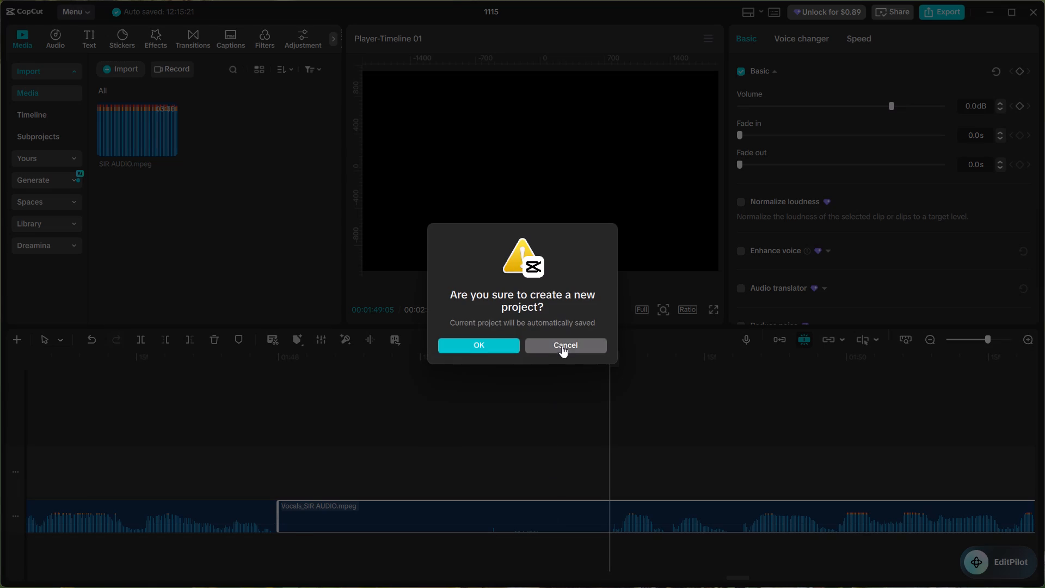
{"action": "left_click", "coordinate": [562, 344]}
{"action": "key", "text": "ctrl+b"}
{"action": "left_click", "coordinate": [580, 513]}
{"action": "key", "text": "BackSpace"}
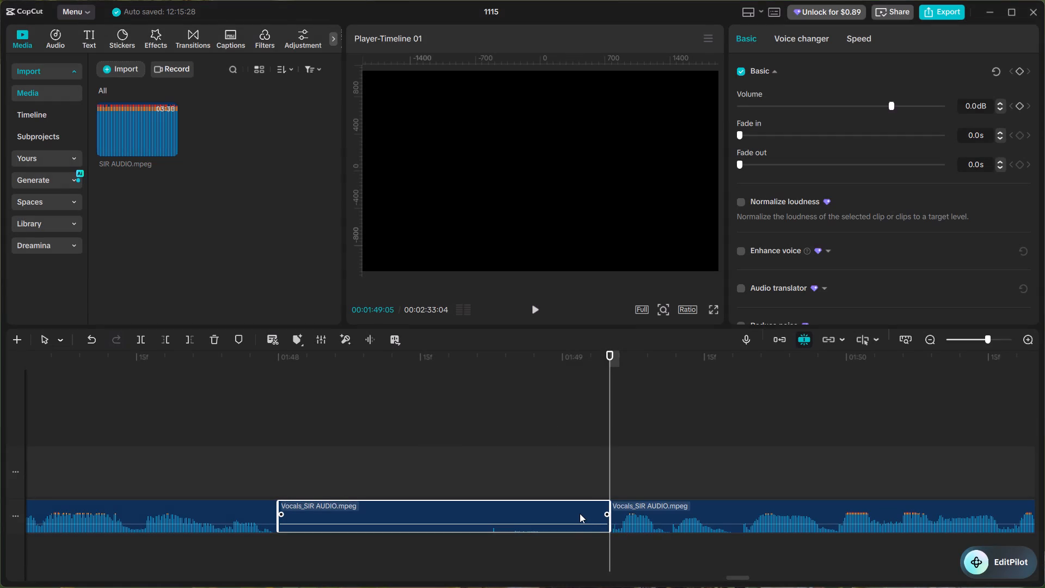
{"action": "right_click", "coordinate": [547, 516]}
{"action": "left_click", "coordinate": [568, 470]}
Listen on from the join at 00:01:48:00 and split the vocals clip at 00:01:50:10, where the phrase ends.
{"action": "left_click", "coordinate": [279, 451]}
{"action": "key", "text": "space"}
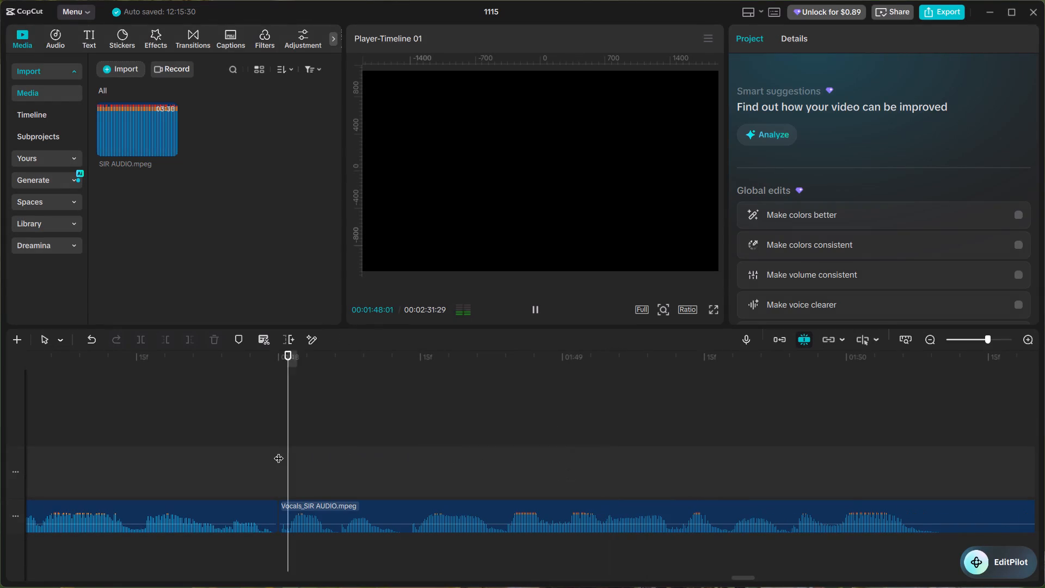
{"action": "scroll", "coordinate": [358, 452], "scroll_direction": "down", "scroll_amount": 7, "text": "alt"}
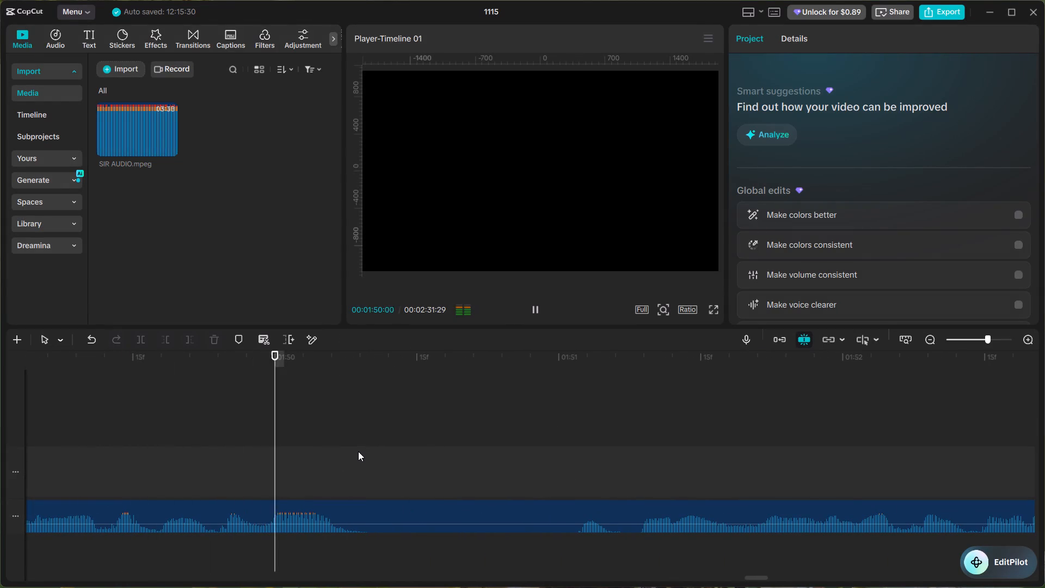
{"action": "key", "text": "space"}
{"action": "double_click", "coordinate": [372, 477]}
{"action": "left_click", "coordinate": [371, 523]}
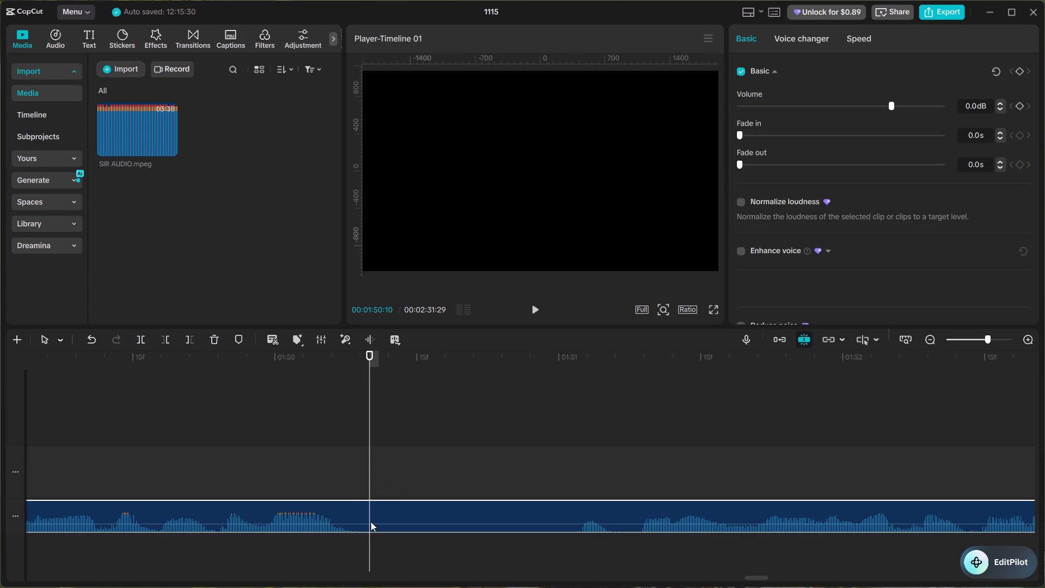
{"action": "key", "text": "ctrl+b"}
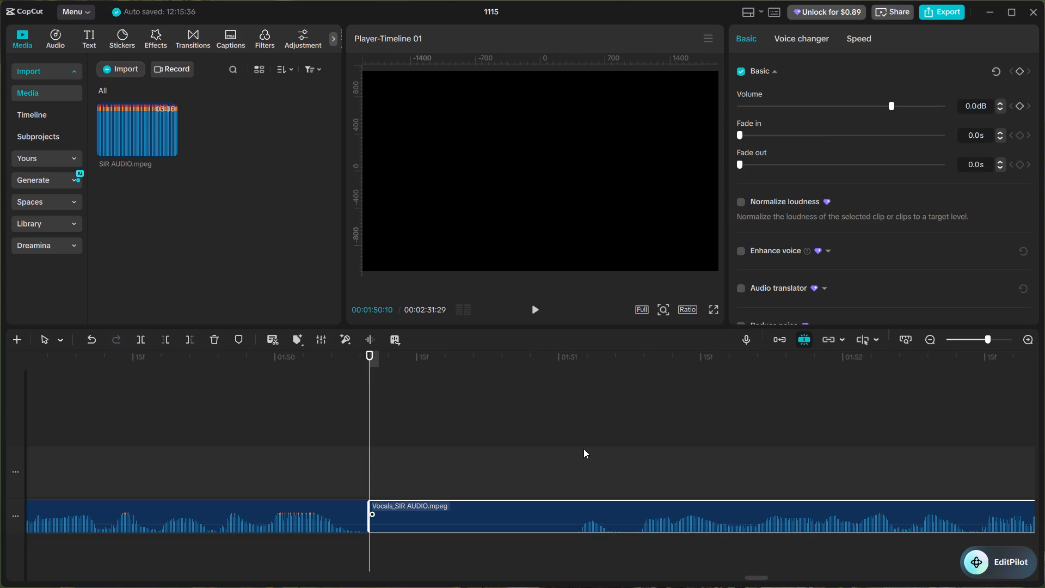
Split the vocals clip at 00:01:51:02, just before the voice resumes, delete the silent piece before it and close the gap.
{"action": "left_click", "coordinate": [574, 449]}
{"action": "left_click", "coordinate": [546, 511]}
{"action": "key", "text": "ctrl+b"}
{"action": "left_click", "coordinate": [522, 512]}
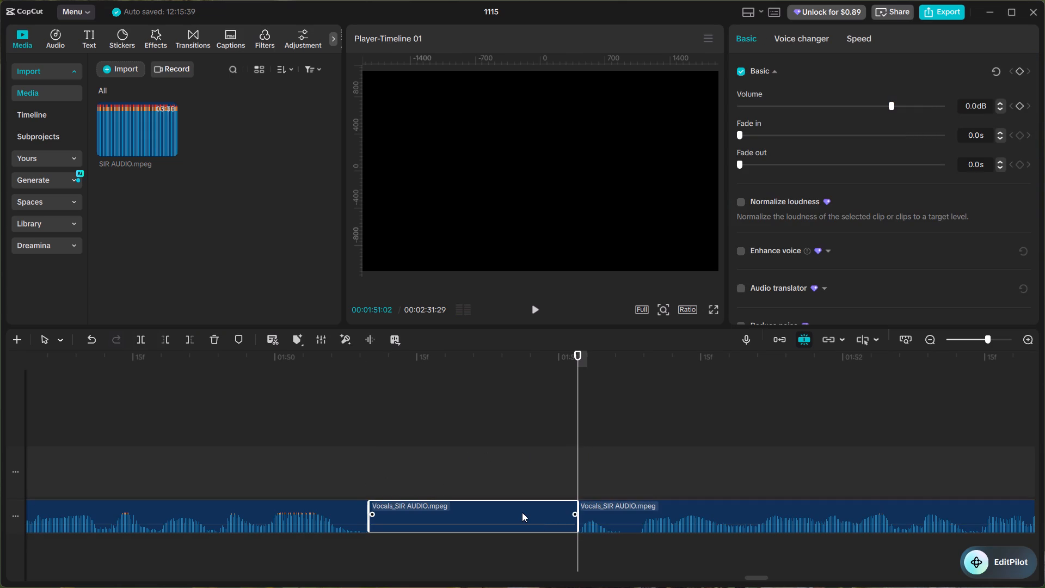
{"action": "key", "text": "BackSpace"}
{"action": "right_click", "coordinate": [522, 512]}
{"action": "left_click", "coordinate": [557, 474]}
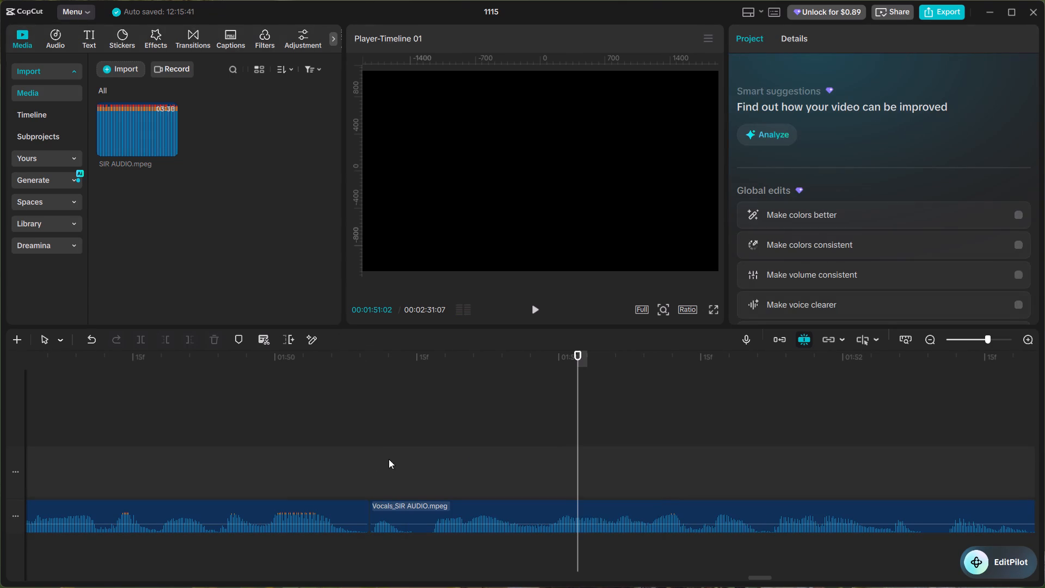
Listen on from the join at 00:01:50:10 and split the vocals clip at 00:01:52:21, just after the phrase fades out.
{"action": "left_click", "coordinate": [368, 458]}
{"action": "key", "text": "space"}
{"action": "scroll", "coordinate": [488, 467], "scroll_direction": "down", "scroll_amount": 7, "text": "alt"}
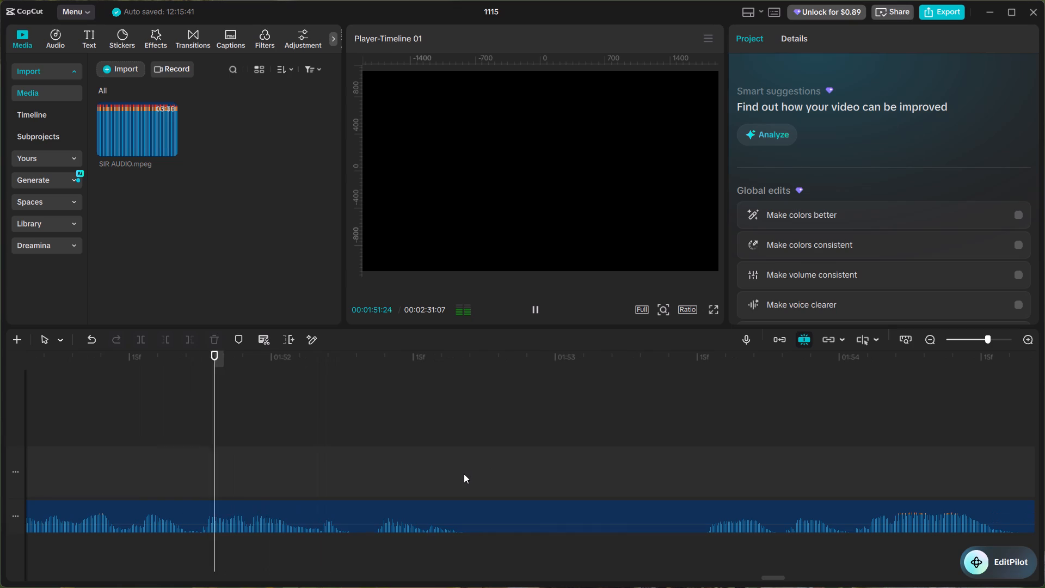
{"action": "key", "text": "space"}
{"action": "left_click_drag", "start_coordinate": [446, 464], "coordinate": [464, 475]}
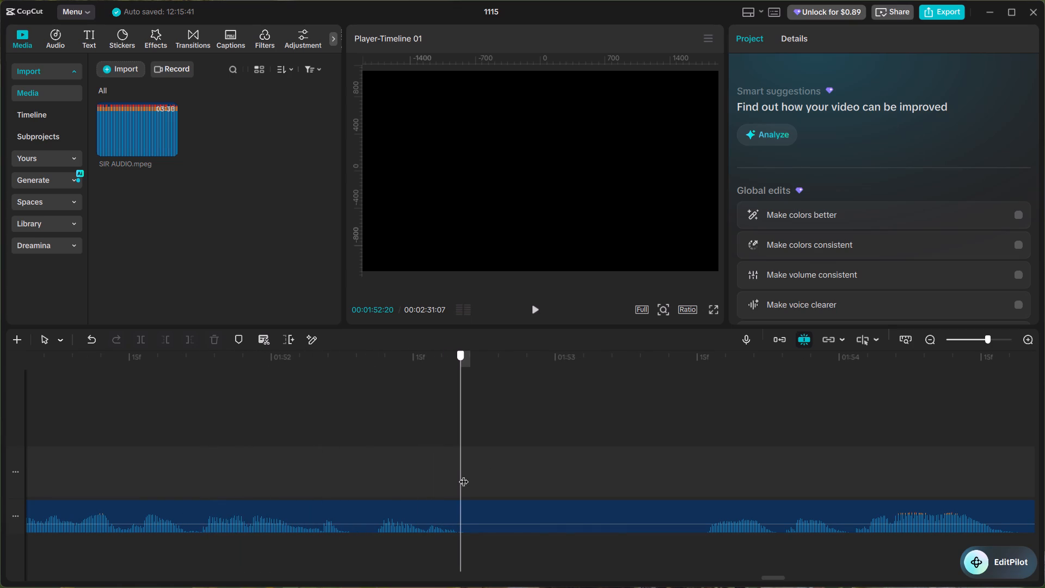
{"action": "left_click_drag", "start_coordinate": [464, 475], "coordinate": [468, 478]}
{"action": "left_click", "coordinate": [467, 506]}
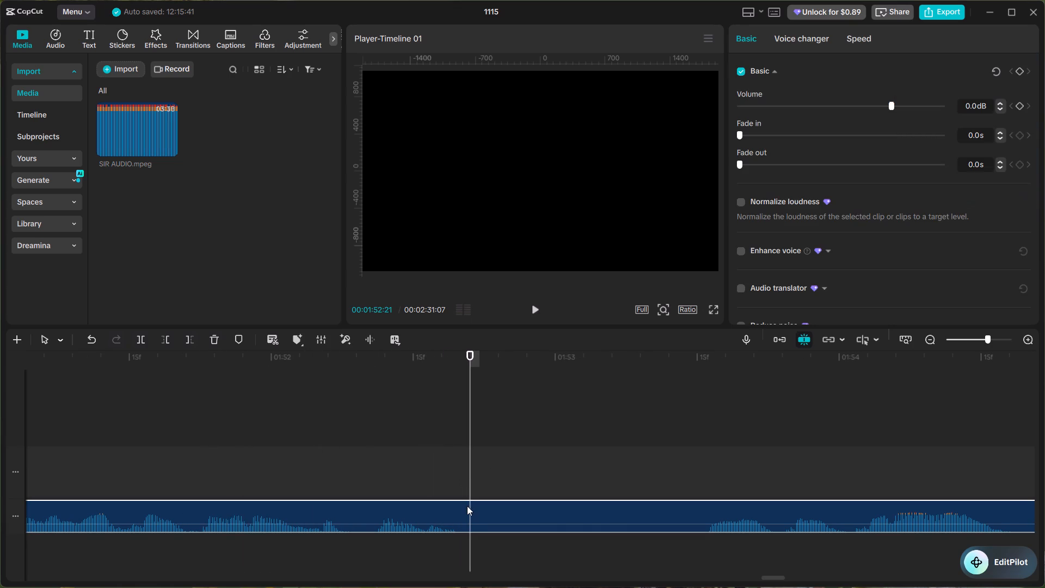
{"action": "key", "text": "ctrl+b"}
Split the vocals clip at 00:01:53:16, just before the voice resumes, delete the silent piece before it and close the gap.
{"action": "scroll", "coordinate": [494, 489], "scroll_direction": "down", "scroll_amount": 3, "text": "alt"}
{"action": "left_click", "coordinate": [458, 462]}
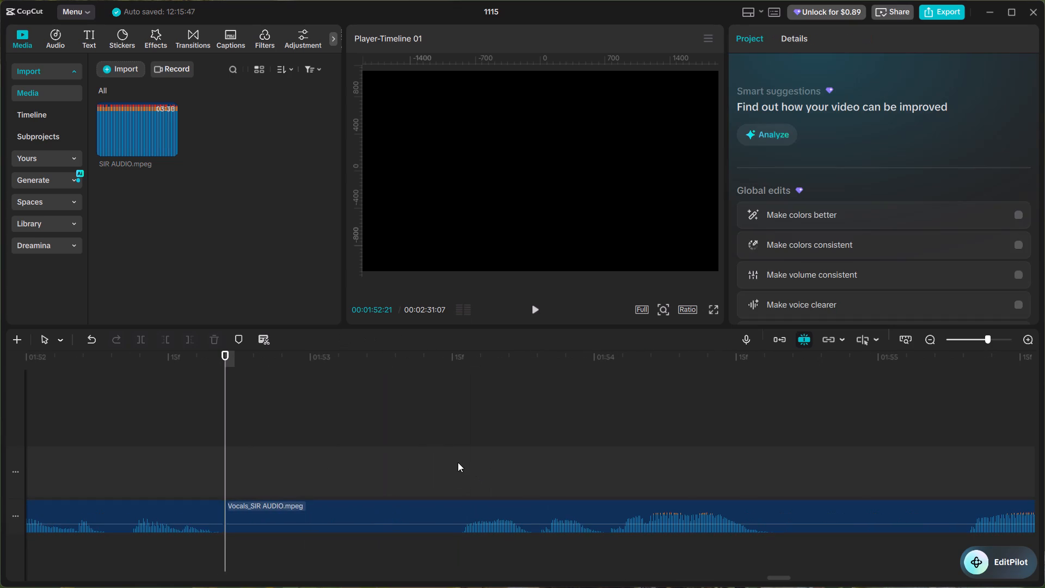
{"action": "left_click", "coordinate": [427, 517]}
{"action": "key", "text": "ctrl+b"}
{"action": "left_click", "coordinate": [387, 516]}
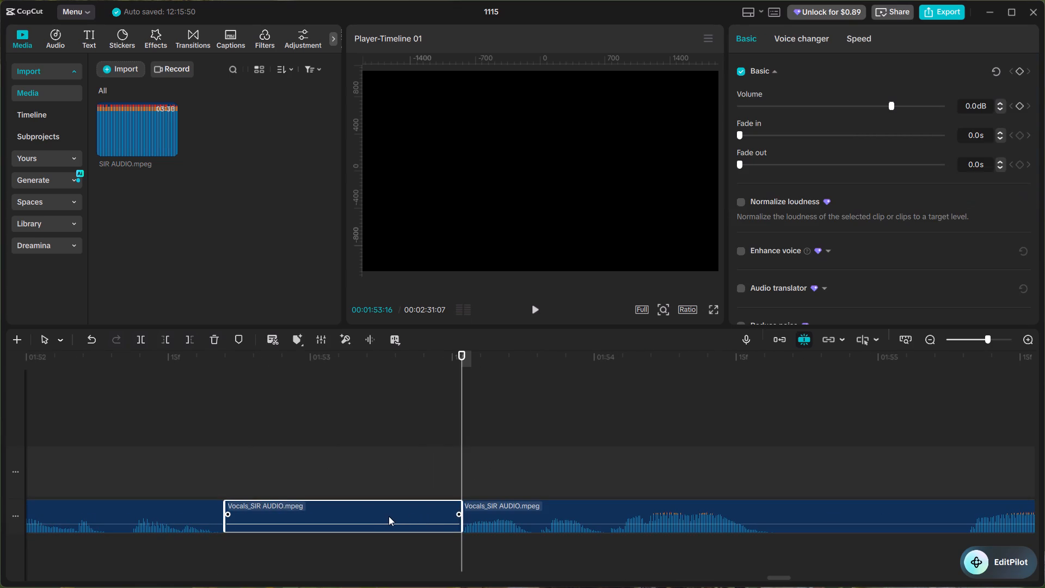
{"action": "key", "text": "BackSpace"}
{"action": "right_click", "coordinate": [390, 516]}
{"action": "left_click", "coordinate": [440, 472]}
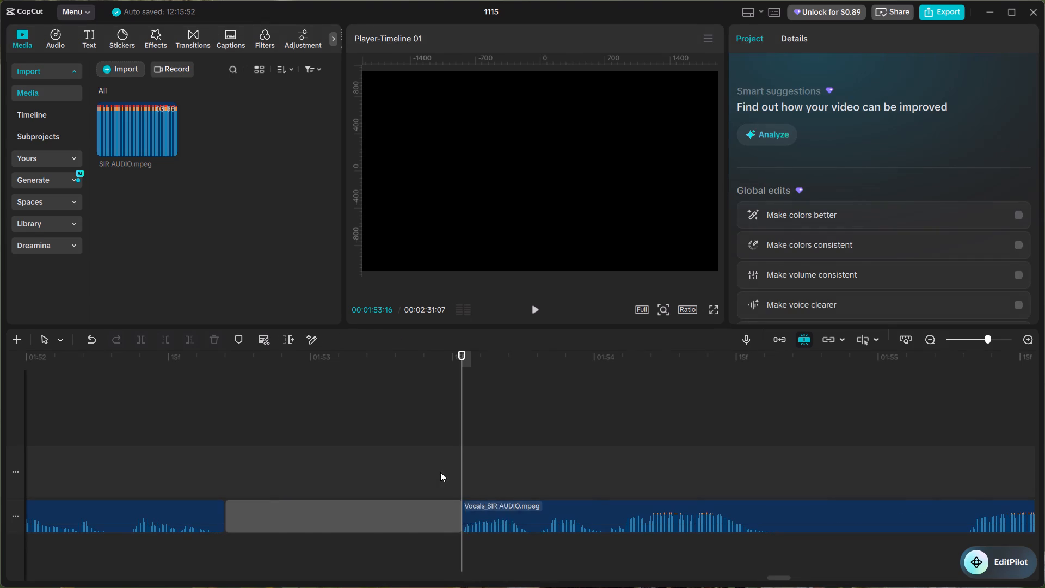
Listen on from the join at 00:01:52:21 and split the vocals clip at 00:01:53:24, where the phrase fades into silence.
{"action": "left_click", "coordinate": [225, 469]}
{"action": "key", "text": "space"}
{"action": "scroll", "coordinate": [505, 457], "scroll_direction": "down", "scroll_amount": 2, "text": "alt"}
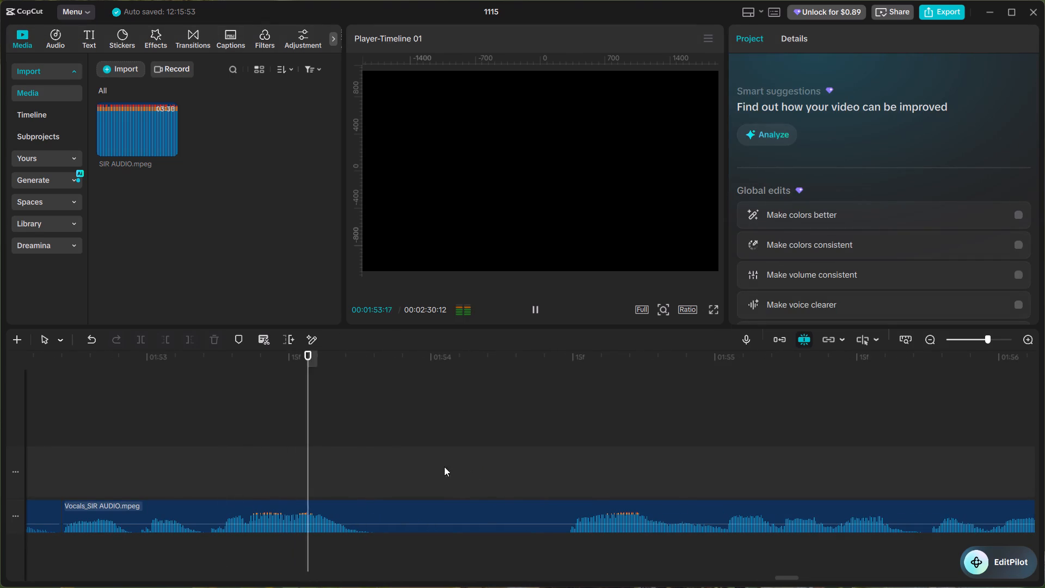
{"action": "key", "text": "space"}
{"action": "left_click", "coordinate": [378, 470]}
{"action": "left_click", "coordinate": [386, 509]}
{"action": "key", "text": "ctrl+b"}
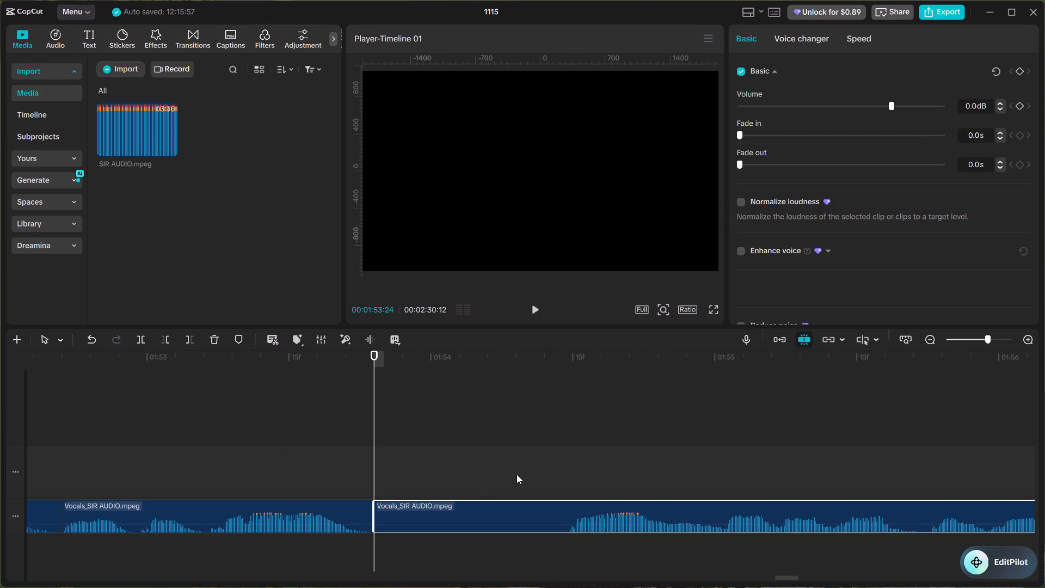
Split the vocals clip at 00:01:54:14, just before the voice resumes, delete the silent piece before it and close the gap.
{"action": "left_click", "coordinate": [565, 455]}
{"action": "left_click", "coordinate": [549, 508]}
{"action": "key", "text": "ctrl+b"}
{"action": "left_click", "coordinate": [520, 514]}
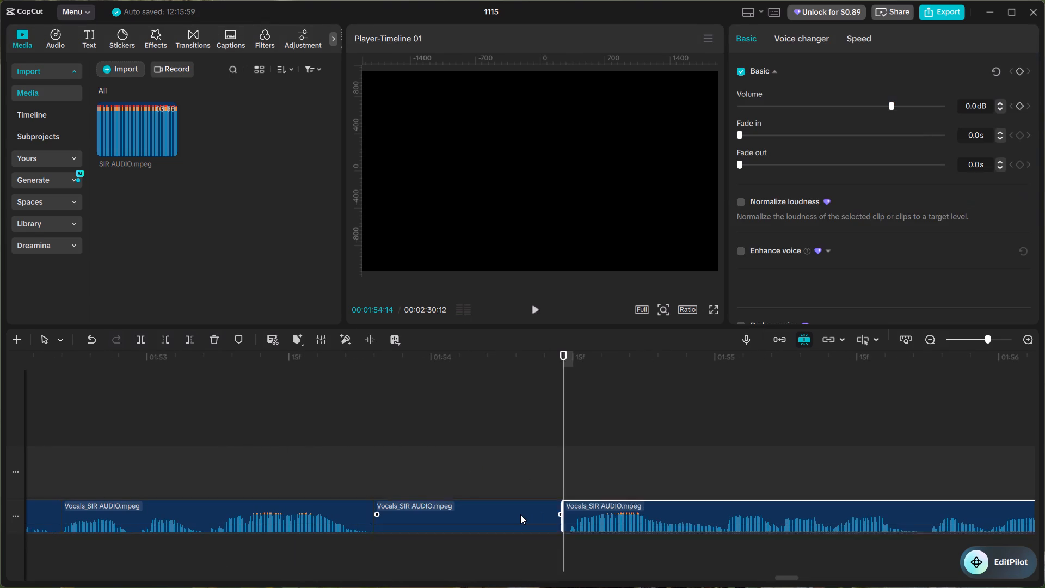
{"action": "key", "text": "BackSpace"}
{"action": "right_click", "coordinate": [520, 514]}
{"action": "left_click", "coordinate": [536, 476]}
Listen on across the join at 00:01:53:24 and split the vocals clip at 00:01:57:05, at the start of the long pause.
{"action": "left_click", "coordinate": [358, 464]}
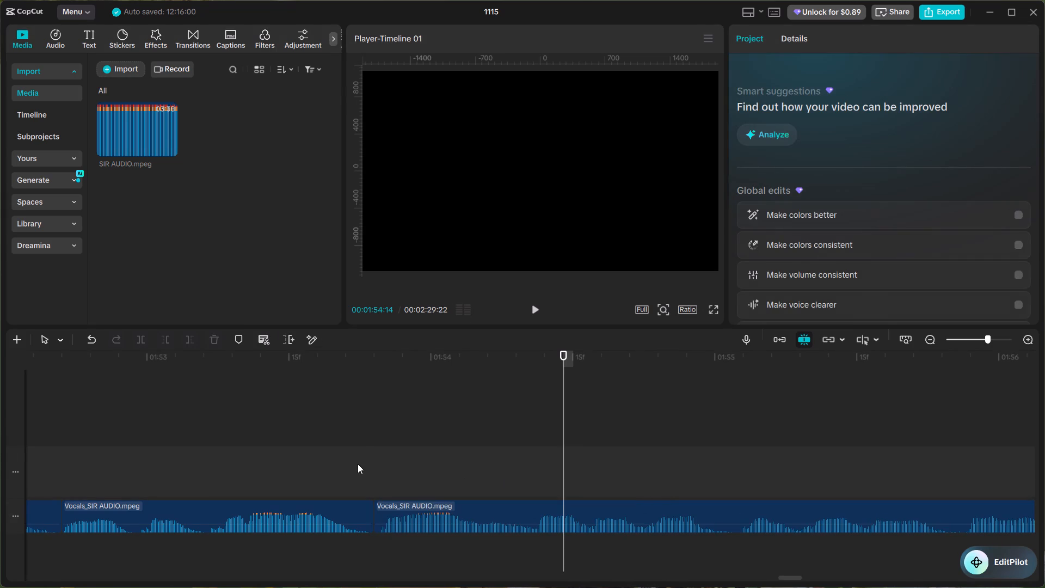
{"action": "key", "text": "space"}
{"action": "scroll", "coordinate": [374, 466], "scroll_direction": "down", "scroll_amount": 8, "text": "alt"}
{"action": "scroll", "coordinate": [511, 496], "scroll_direction": "down", "scroll_amount": 2, "text": "alt"}
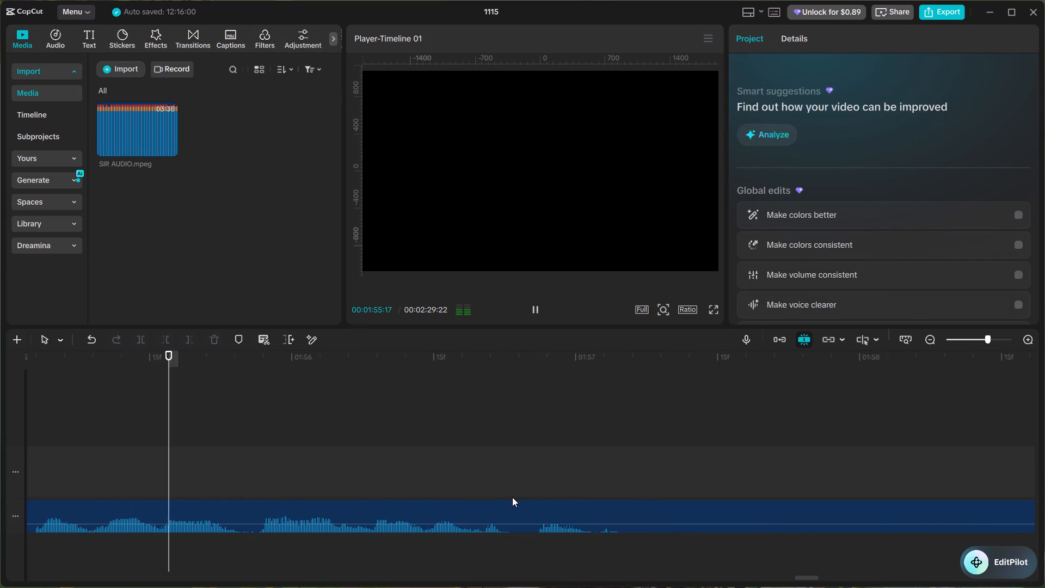
{"action": "scroll", "coordinate": [512, 497], "scroll_direction": "down", "scroll_amount": 3, "text": "alt"}
{"action": "key", "text": "space"}
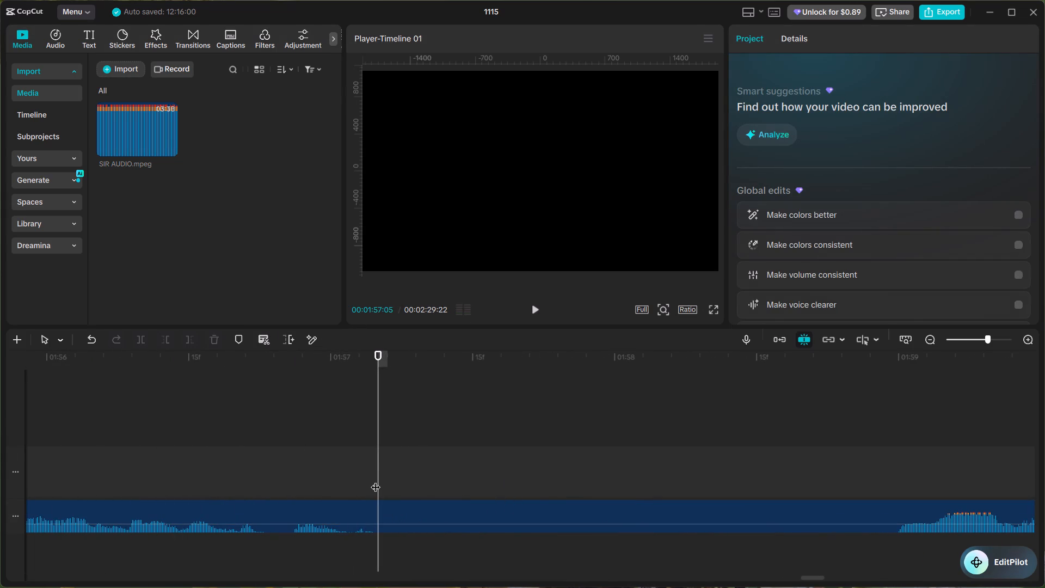
{"action": "left_click", "coordinate": [388, 517]}
{"action": "key", "text": "ctrl+b"}
{"action": "key", "text": "ctrl+n"}
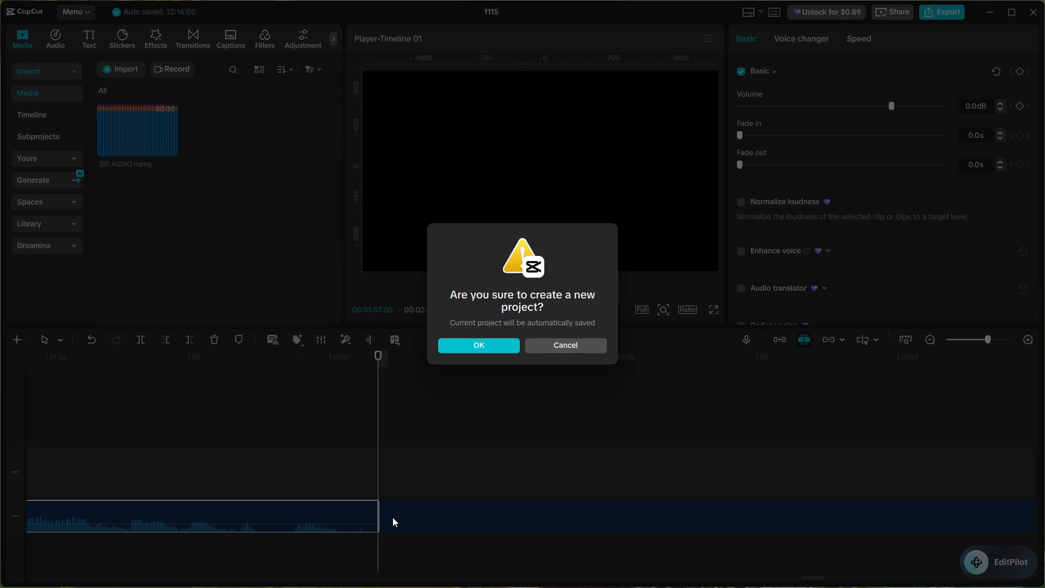
Dismiss the new-project prompt, split the vocals clip at 00:01:59:00, just before the voice resumes, delete the silent piece before it and close the gap.
{"action": "left_click", "coordinate": [542, 345]}
{"action": "scroll", "coordinate": [527, 441], "scroll_direction": "down", "scroll_amount": 6, "text": "alt"}
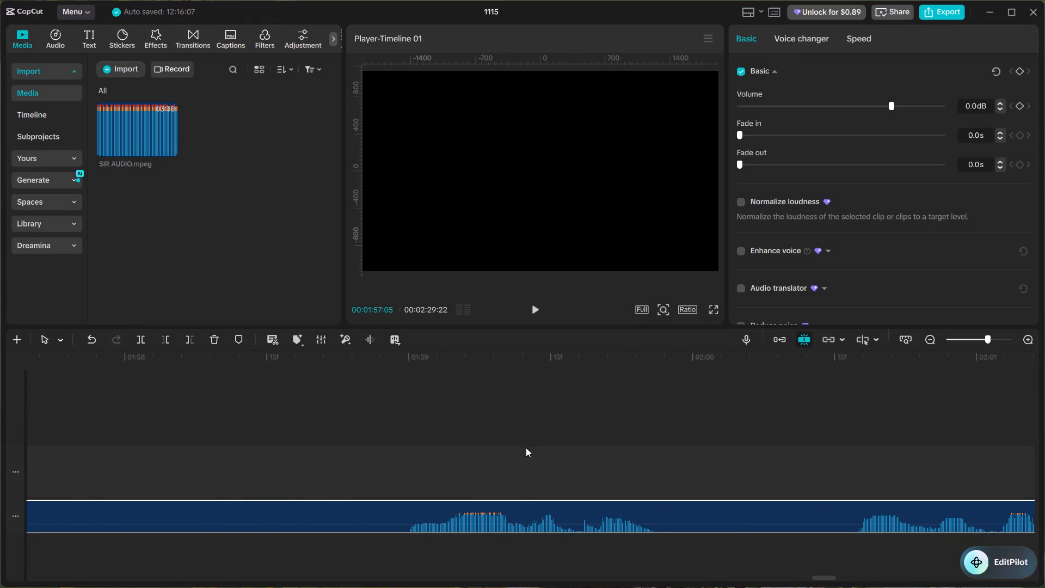
{"action": "left_click", "coordinate": [394, 453]}
{"action": "key", "text": "space"}
{"action": "left_click", "coordinate": [410, 449]}
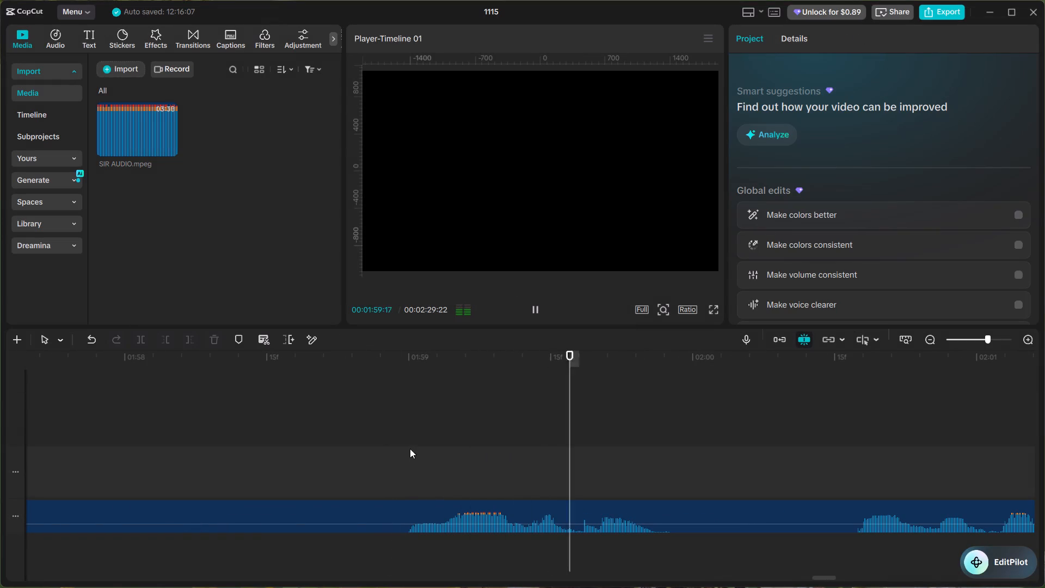
{"action": "left_click", "coordinate": [395, 507]}
{"action": "key", "text": "ctrl+b"}
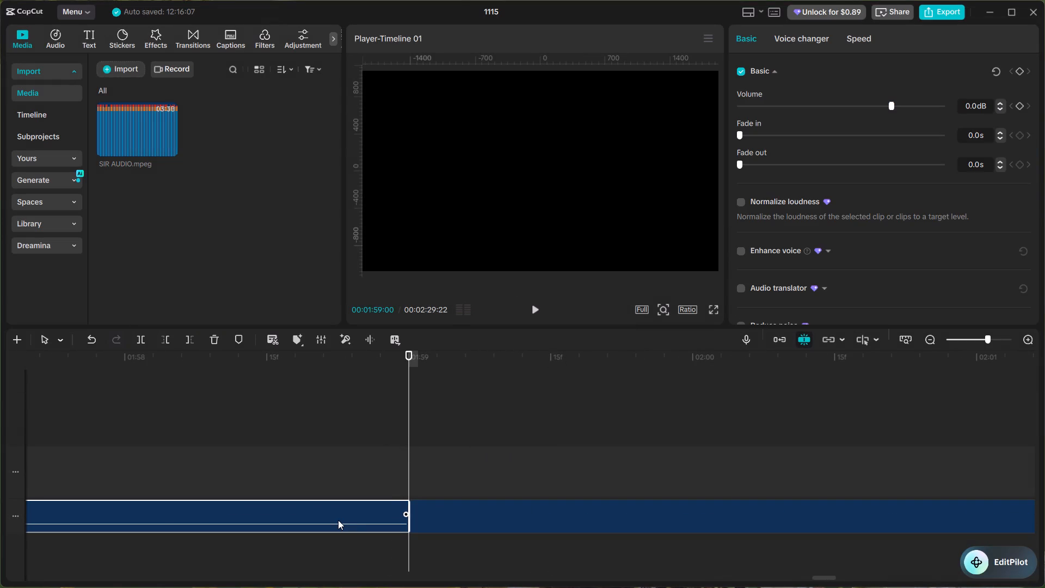
{"action": "scroll", "coordinate": [348, 520], "scroll_direction": "up", "scroll_amount": 5, "text": "alt"}
{"action": "left_click", "coordinate": [441, 514]}
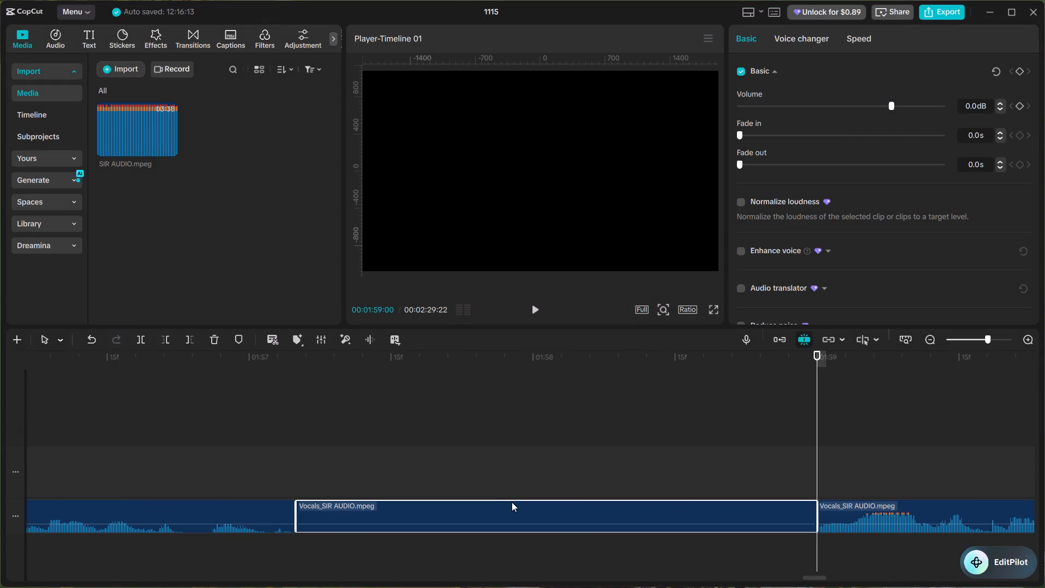
{"action": "key", "text": "BackSpace"}
{"action": "right_click", "coordinate": [466, 520]}
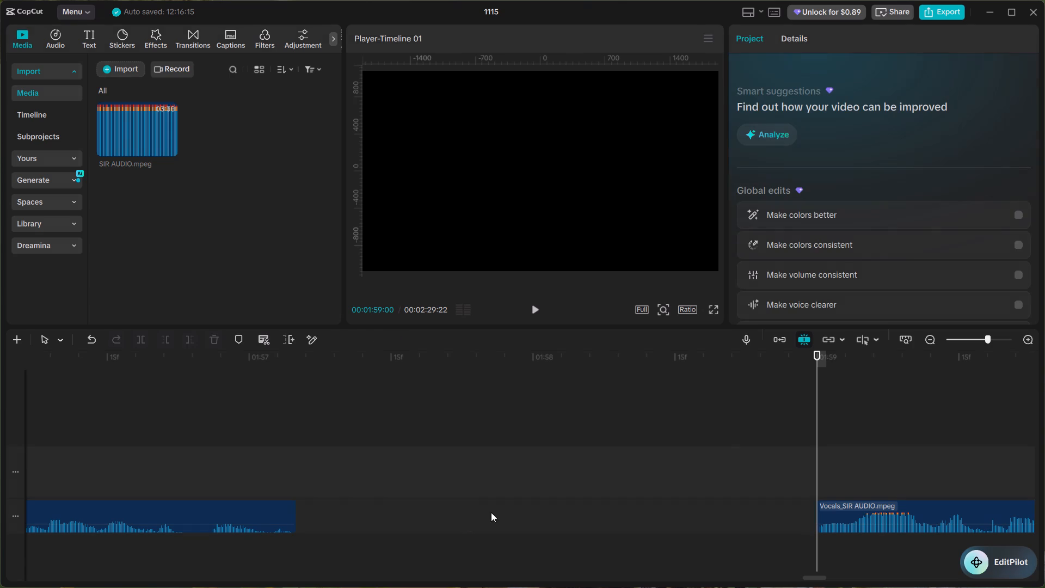
{"action": "left_click", "coordinate": [515, 475]}
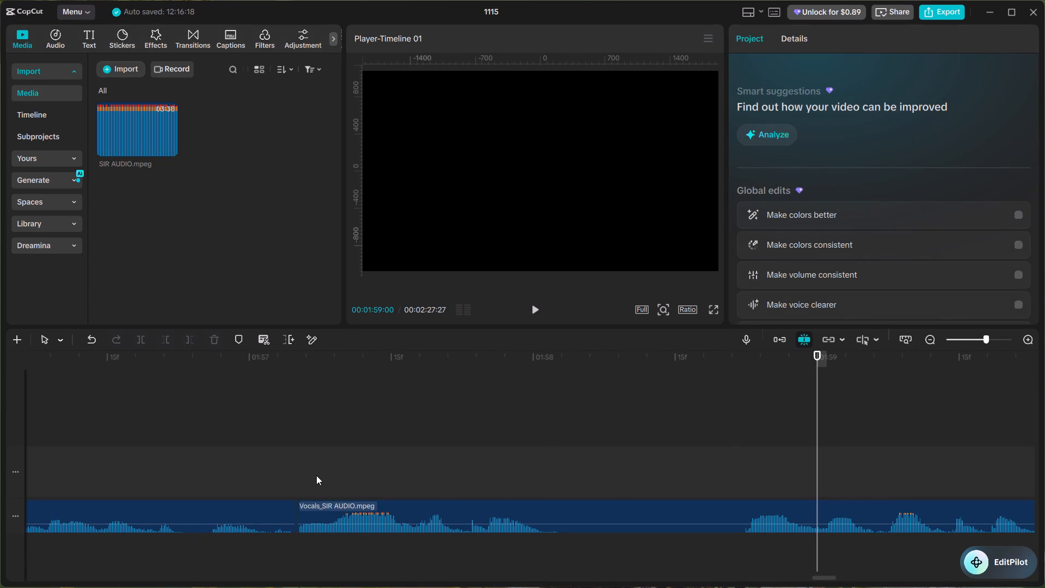
Listen on across the join at 00:01:57:05 and split the vocals clip at 00:01:58:03, where the phrase fades into silence.
{"action": "left_click", "coordinate": [293, 475]}
{"action": "key", "text": "space"}
{"action": "scroll", "coordinate": [434, 479], "scroll_direction": "down", "scroll_amount": 3, "text": "alt"}
{"action": "key", "text": "space"}
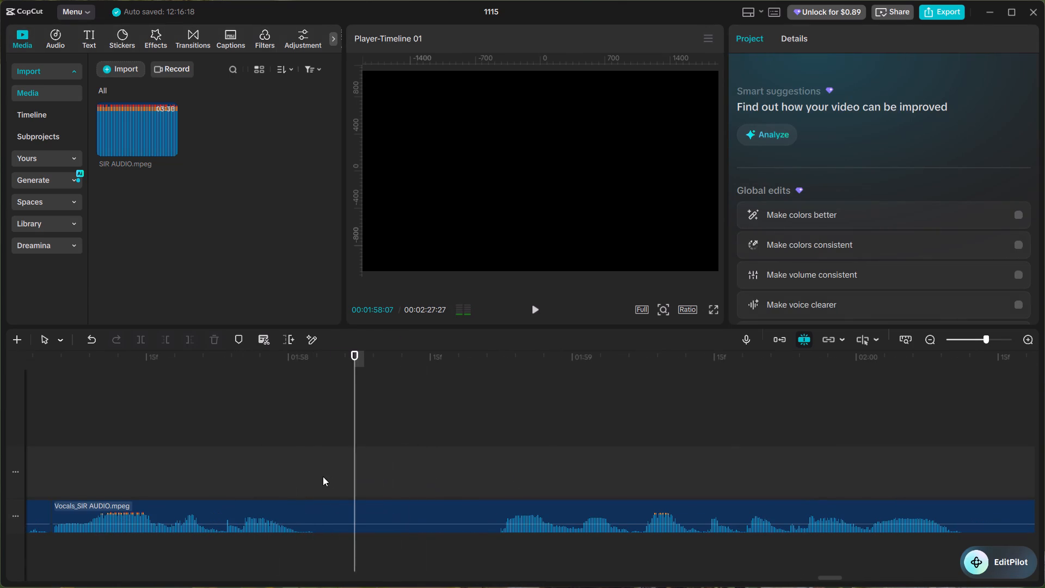
{"action": "left_click", "coordinate": [318, 473]}
{"action": "left_click", "coordinate": [318, 473]}
{"action": "left_click", "coordinate": [329, 513]}
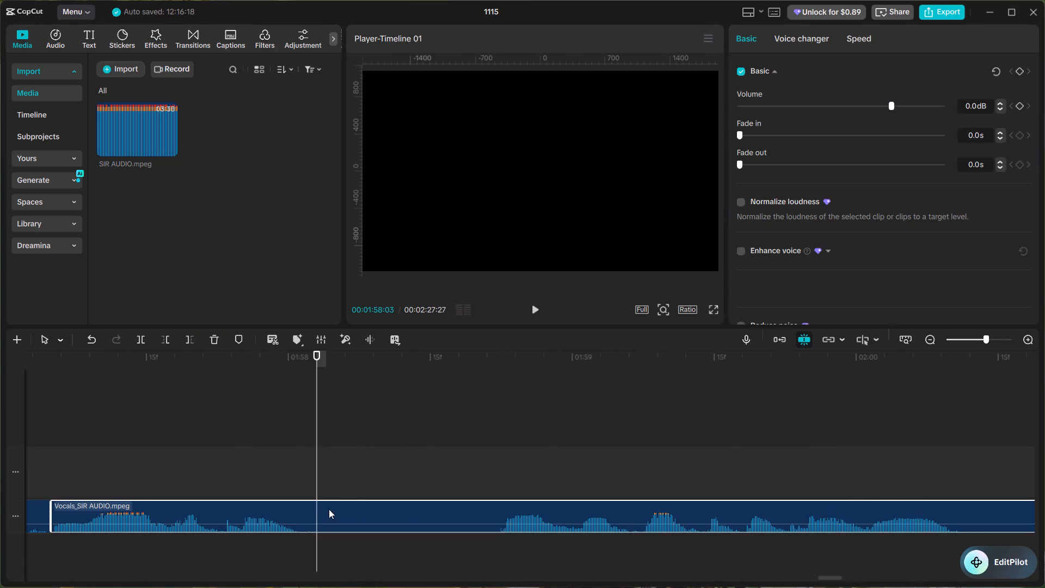
{"action": "key", "text": "ctrl+b"}
Split the vocals clip at 00:01:58:22, just before the voice resumes, delete the silent piece before it and close the gap.
{"action": "left_click", "coordinate": [497, 448]}
{"action": "left_click", "coordinate": [460, 512]}
{"action": "key", "text": "ctrl+b"}
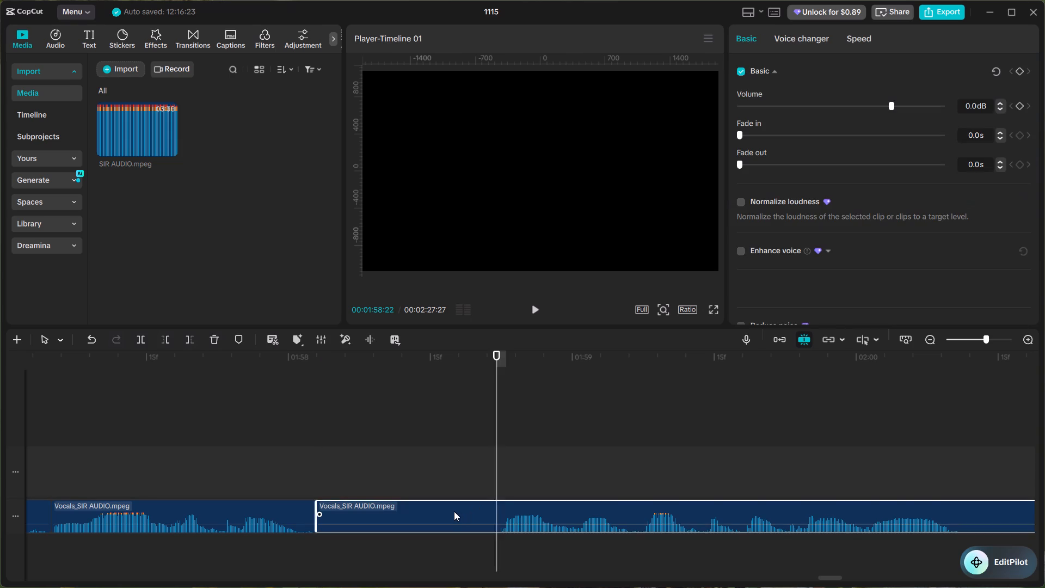
{"action": "left_click", "coordinate": [454, 511]}
{"action": "key", "text": "BackSpace"}
{"action": "right_click", "coordinate": [453, 511]}
{"action": "left_click", "coordinate": [480, 468]}
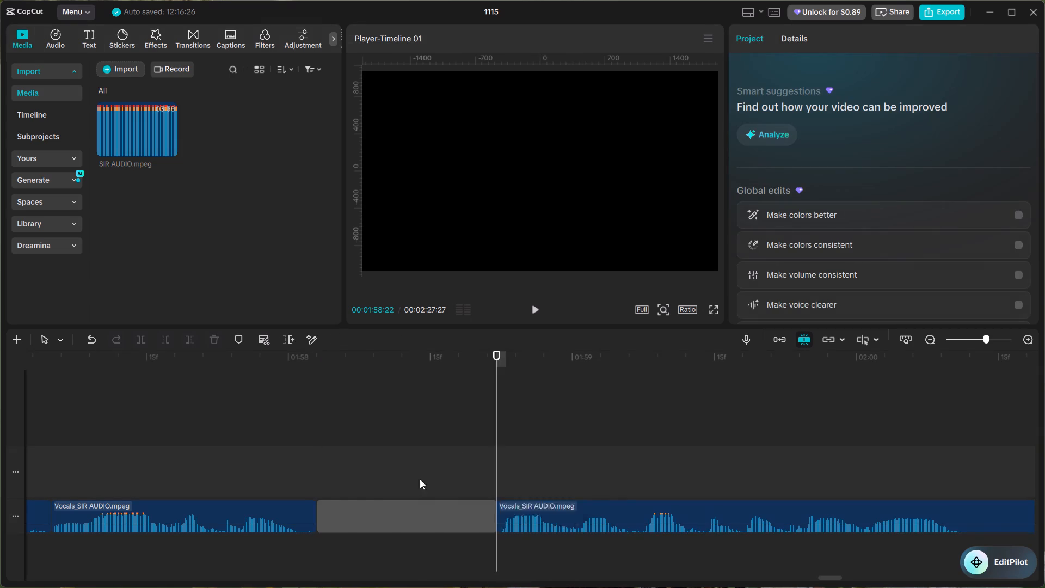
Listen on across the join at 00:01:58:03 and split the vocals clip at 00:01:59:22, at the end of the phrase.
{"action": "left_click", "coordinate": [319, 470]}
{"action": "key", "text": "space"}
{"action": "scroll", "coordinate": [398, 473], "scroll_direction": "down", "scroll_amount": 4, "text": "alt"}
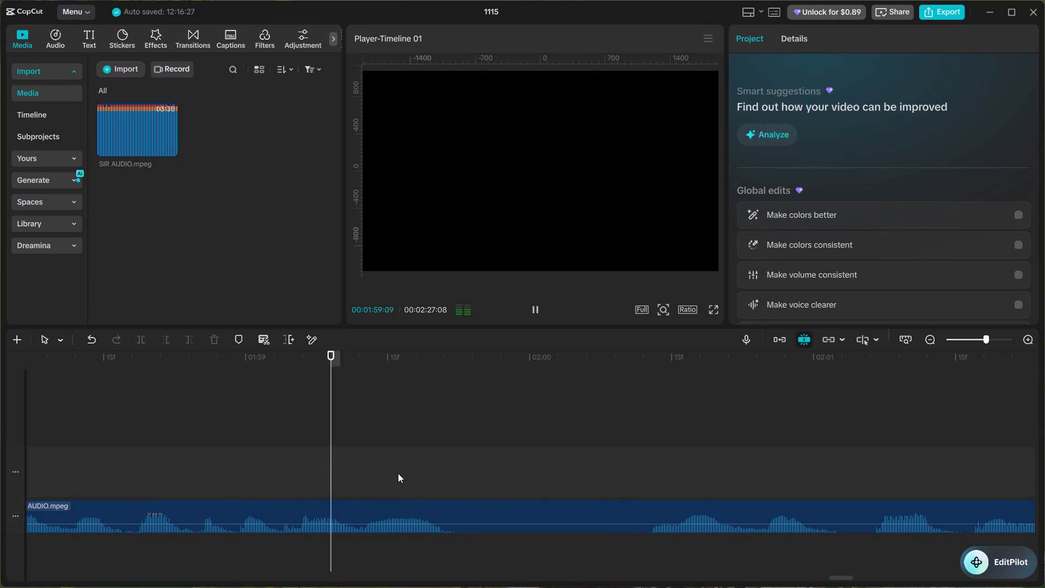
{"action": "key", "text": "space"}
{"action": "left_click", "coordinate": [456, 477]}
{"action": "left_click", "coordinate": [460, 516]}
{"action": "key", "text": "ctrl+b"}
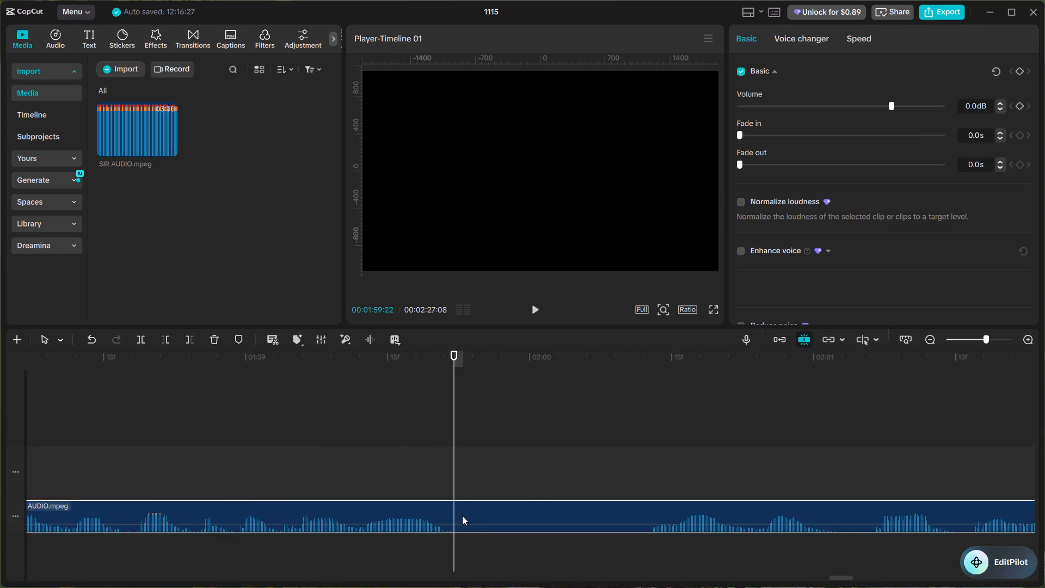
Split the vocals clip at 00:02:00:12, just before the voice resumes, delete the silent piece before it and close the gap.
{"action": "scroll", "coordinate": [538, 488], "scroll_direction": "down", "scroll_amount": 2, "text": "alt"}
{"action": "left_click", "coordinate": [478, 467]}
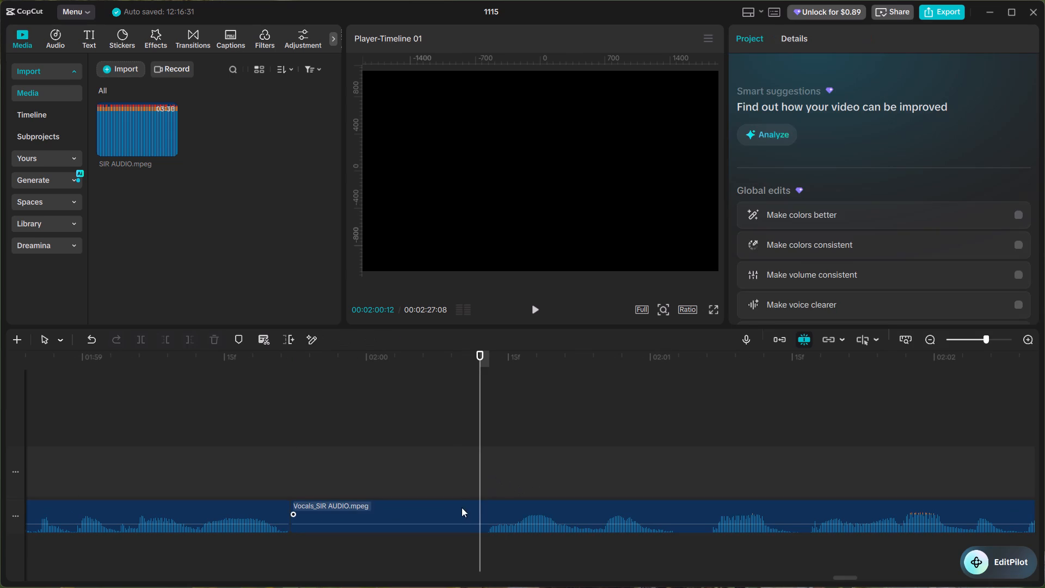
{"action": "left_click", "coordinate": [462, 507]}
{"action": "key", "text": "ctrl+b"}
{"action": "left_click", "coordinate": [429, 513], "text": "ctrl"}
{"action": "key", "text": "BackSpace"}
{"action": "right_click", "coordinate": [429, 513]}
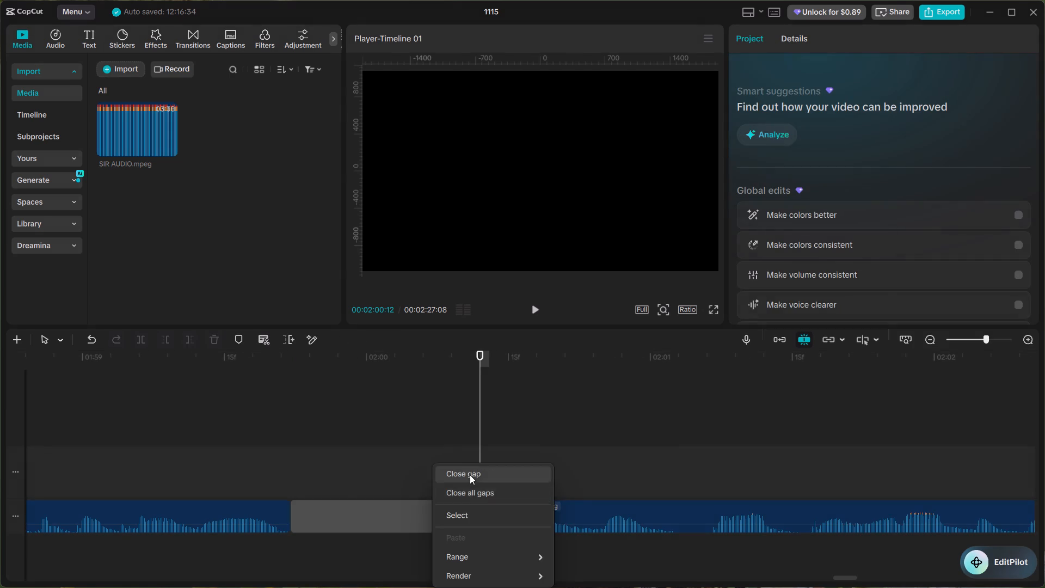
{"action": "left_click", "coordinate": [470, 475]}
Listen on across the join at 00:01:59:22 and split the vocals clip at 00:02:02:04, where the phrase fades into silence.
{"action": "left_click", "coordinate": [293, 462]}
{"action": "key", "text": "space"}
{"action": "scroll", "coordinate": [342, 470], "scroll_direction": "down", "scroll_amount": 2, "text": "alt"}
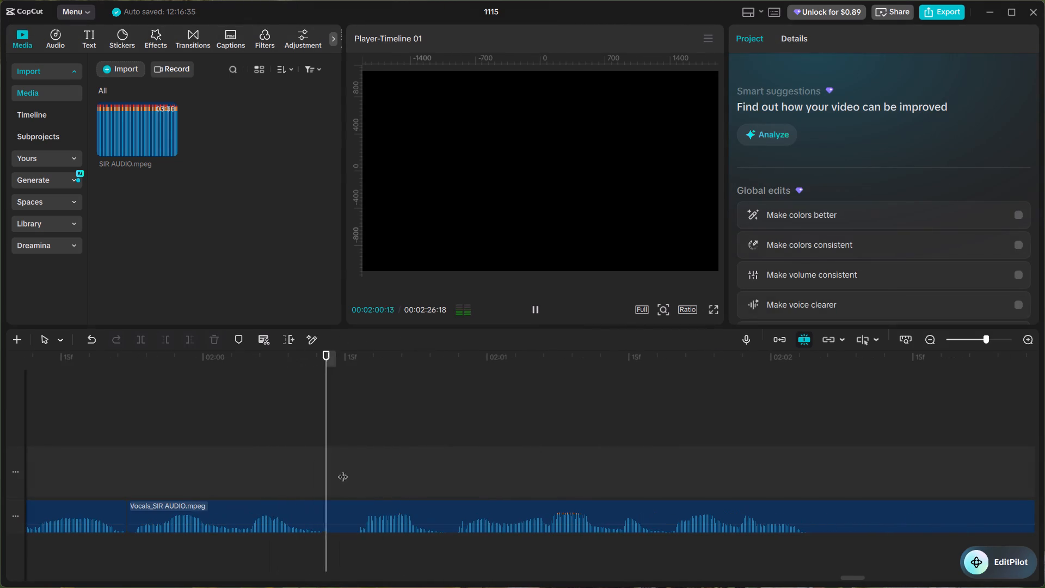
{"action": "scroll", "coordinate": [459, 471], "scroll_direction": "down", "scroll_amount": 6, "text": "alt"}
{"action": "key", "text": "space"}
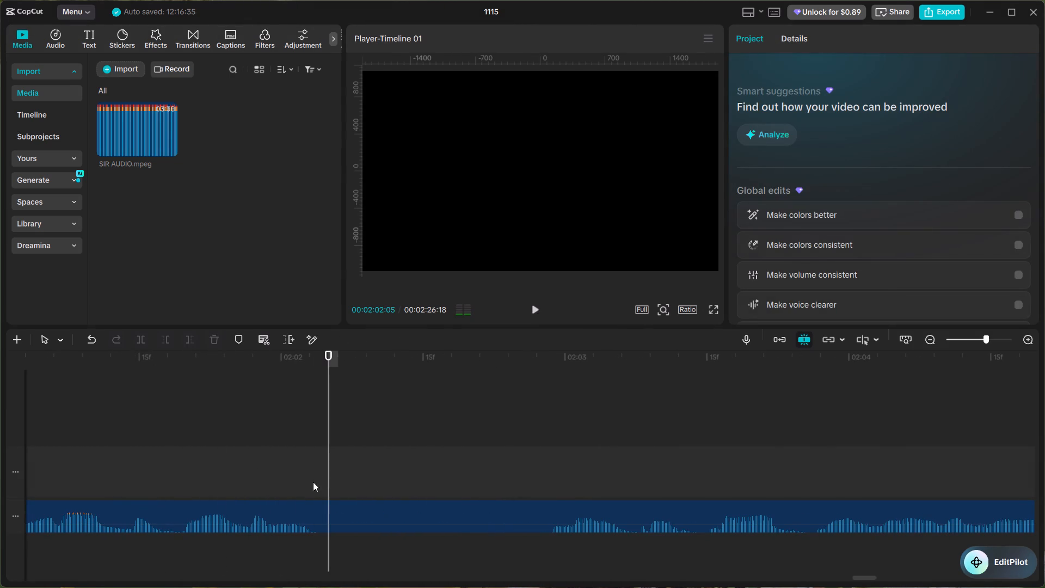
{"action": "left_click", "coordinate": [322, 506]}
{"action": "left_click", "coordinate": [318, 479]}
{"action": "left_click", "coordinate": [324, 511]}
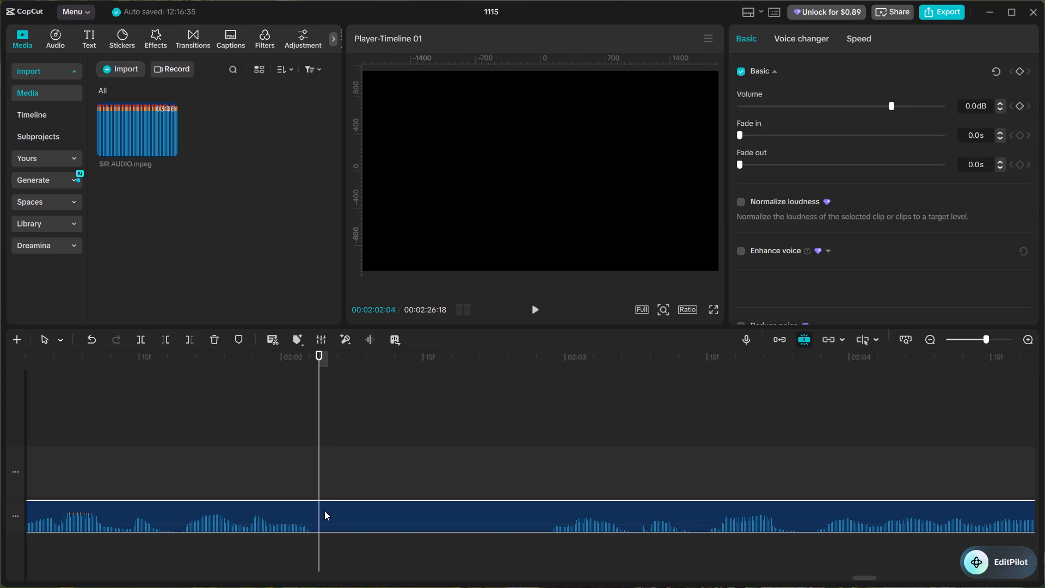
{"action": "key", "text": "ctrl+b"}
Split the vocals clip at 00:02:02:28, just before the voice resumes, delete the silent piece before it and close the gap.
{"action": "left_click", "coordinate": [546, 461]}
{"action": "left_click", "coordinate": [503, 513]}
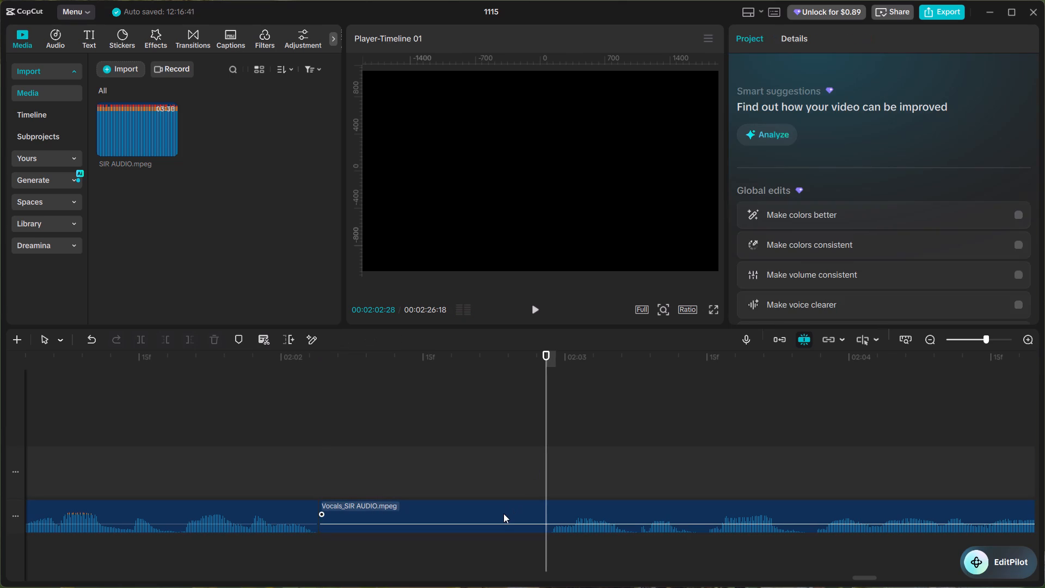
{"action": "key", "text": "ctrl+b"}
{"action": "left_click", "coordinate": [480, 513]}
{"action": "key", "text": "BackSpace"}
{"action": "right_click", "coordinate": [480, 513]}
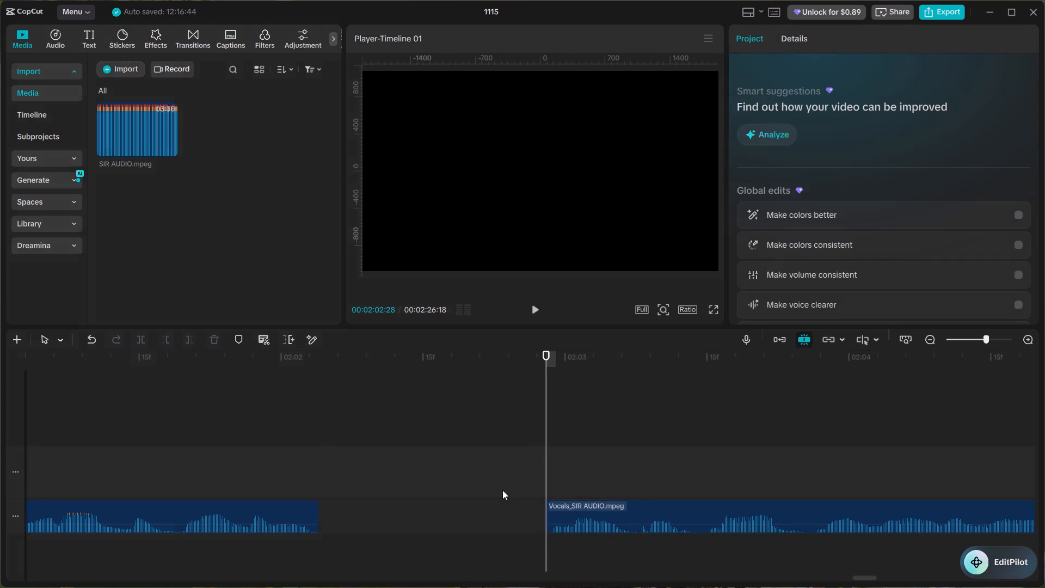
{"action": "left_click", "coordinate": [526, 475]}
Listen on from the join at 00:02:02:04 and split the vocals clip at 00:02:07:09, at the start of the next pause.
{"action": "left_click", "coordinate": [326, 461]}
{"action": "key", "text": "space"}
{"action": "scroll", "coordinate": [394, 475], "scroll_direction": "down", "scroll_amount": 2, "text": "alt"}
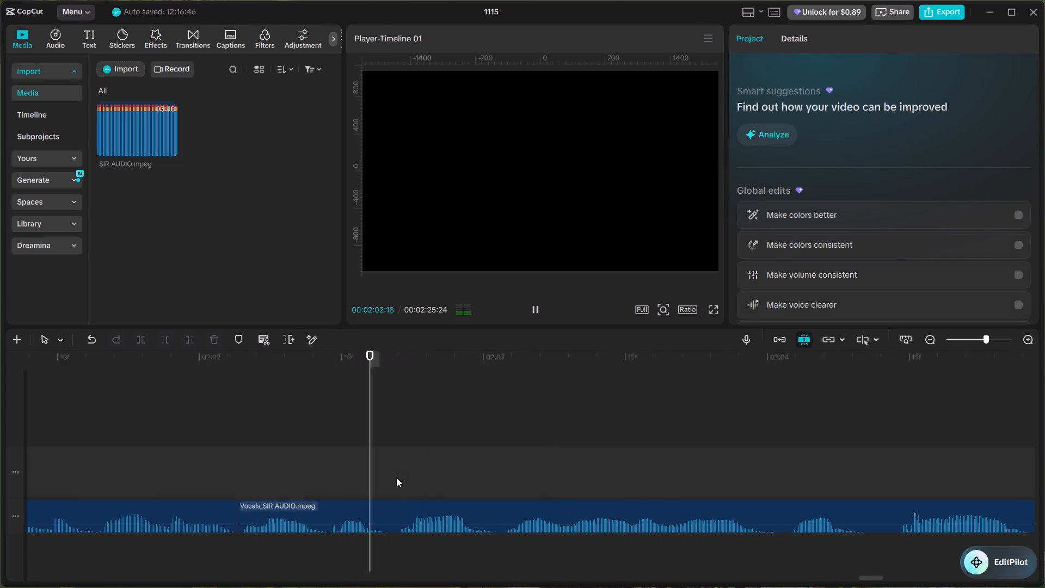
{"action": "scroll", "coordinate": [396, 477], "scroll_direction": "down", "scroll_amount": 5, "text": "alt"}
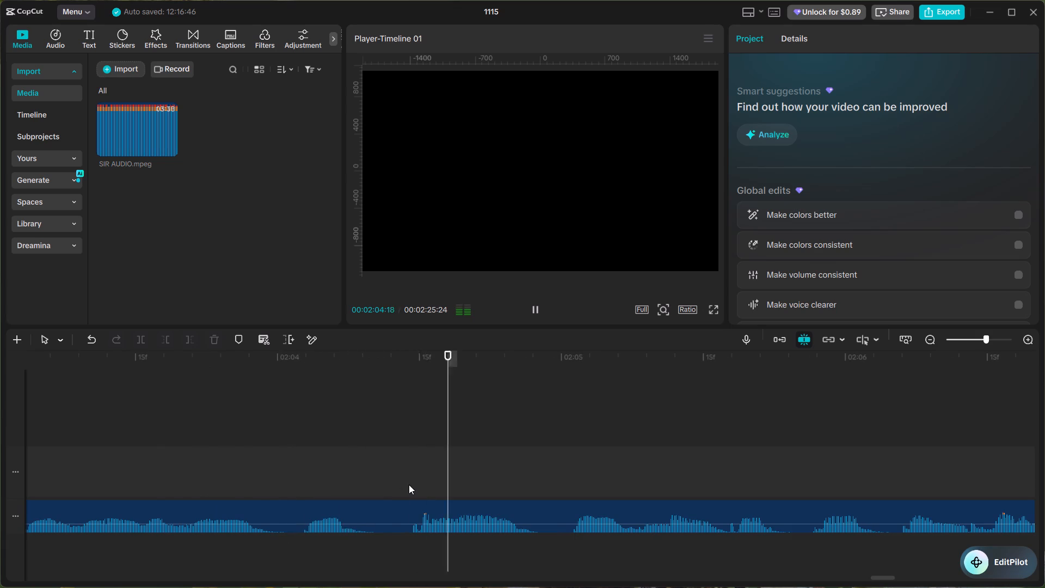
{"action": "scroll", "coordinate": [409, 485], "scroll_direction": "down", "scroll_amount": 9, "text": "alt"}
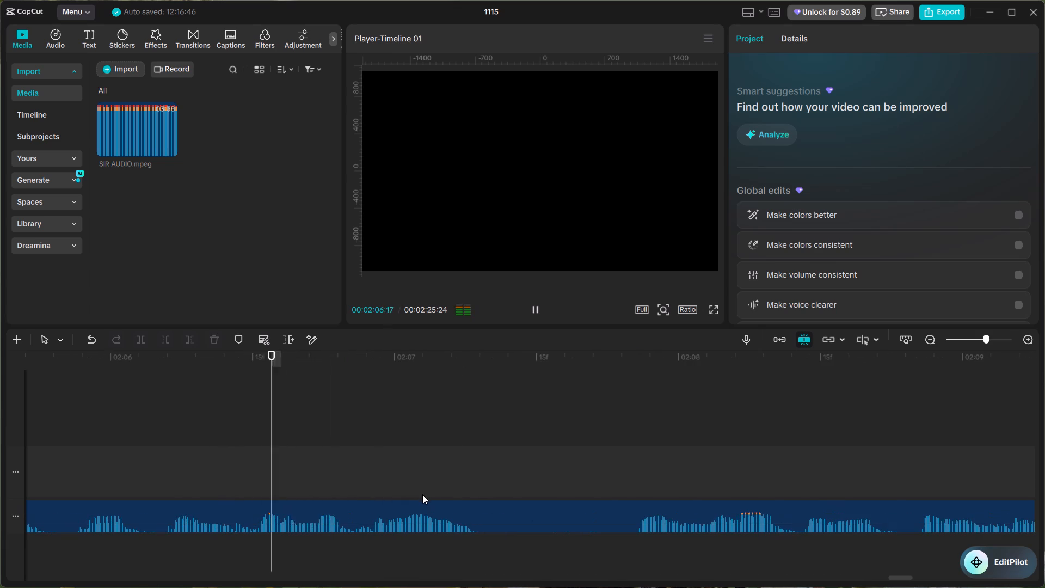
{"action": "key", "text": "space"}
{"action": "left_click", "coordinate": [473, 469]}
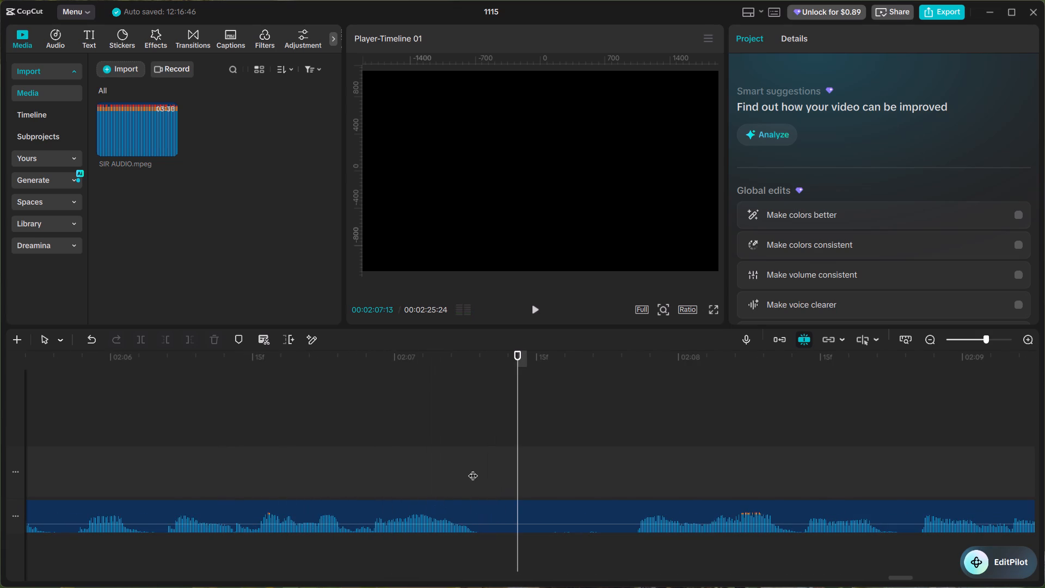
{"action": "left_click_drag", "start_coordinate": [473, 469], "coordinate": [481, 476]}
{"action": "left_click", "coordinate": [481, 516]}
{"action": "key", "text": "ctrl+b"}
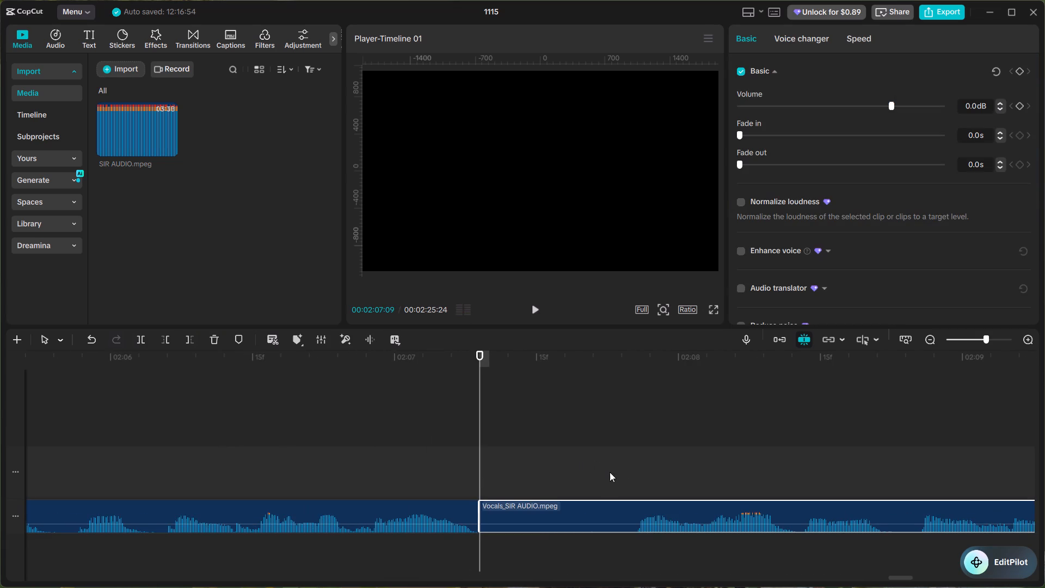
Split the vocals clip at 00:02:07:25, just before the voice resumes, delete the near-silent piece before it and close the gap.
{"action": "left_click", "coordinate": [632, 464]}
{"action": "left_click", "coordinate": [582, 521]}
{"action": "key", "text": "ctrl+b"}
{"action": "left_click", "coordinate": [570, 512]}
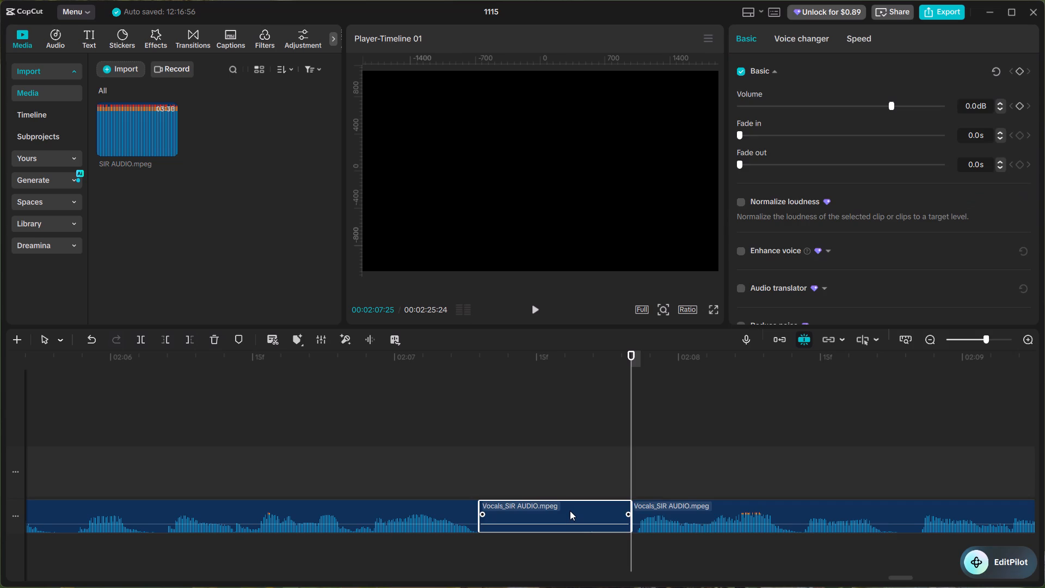
{"action": "key", "text": "BackSpace"}
{"action": "right_click", "coordinate": [569, 511]}
{"action": "left_click", "coordinate": [601, 468]}
Listen on from the join at 00:02:07:09 and split the vocals clip at 00:02:10:03, at the start of the long pause.
{"action": "left_click", "coordinate": [480, 464]}
{"action": "key", "text": "space"}
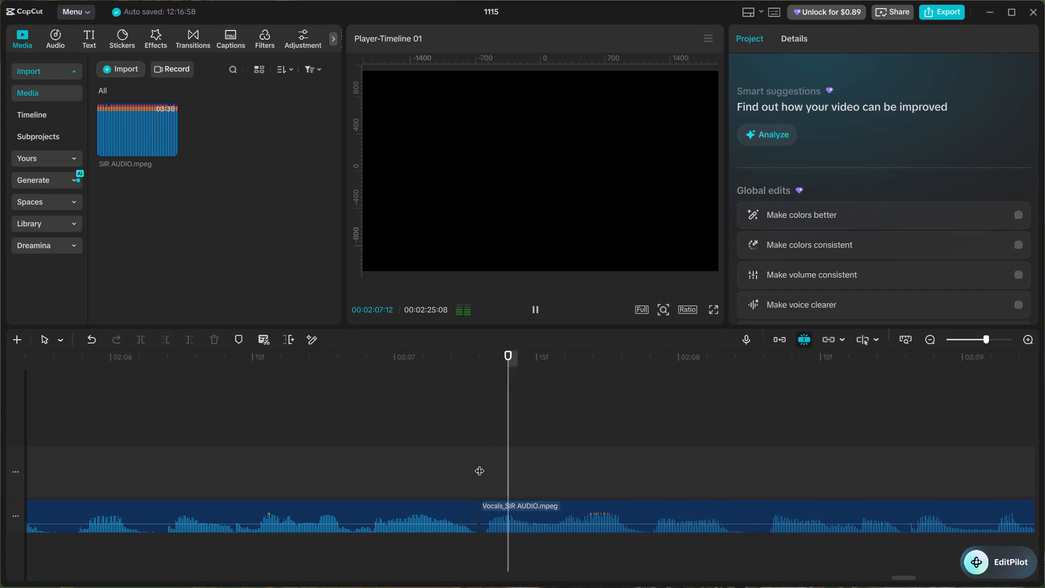
{"action": "scroll", "coordinate": [509, 471], "scroll_direction": "down", "scroll_amount": 8, "text": "alt"}
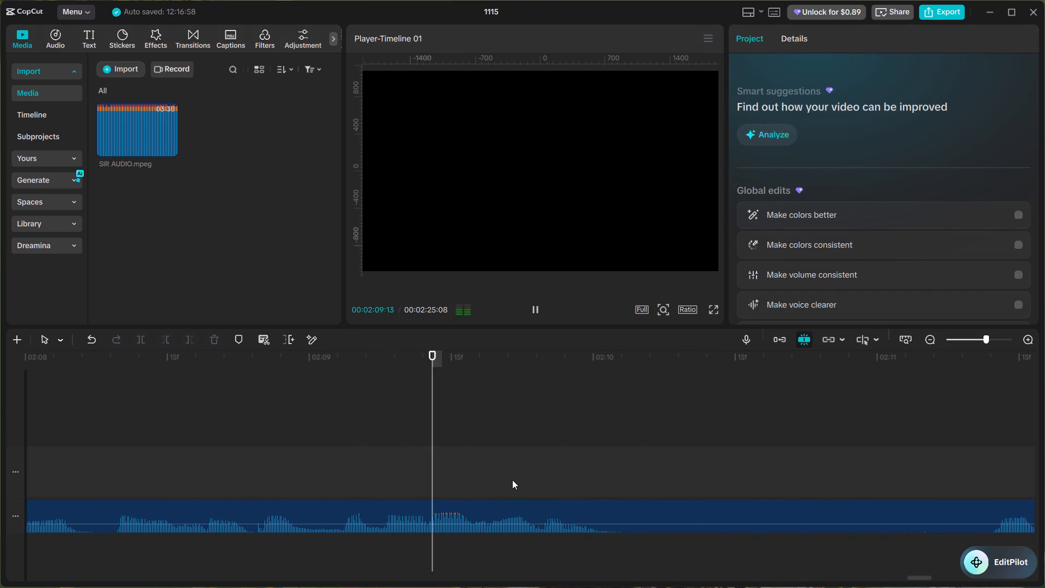
{"action": "key", "text": "space"}
{"action": "left_click_drag", "start_coordinate": [613, 453], "coordinate": [619, 458]}
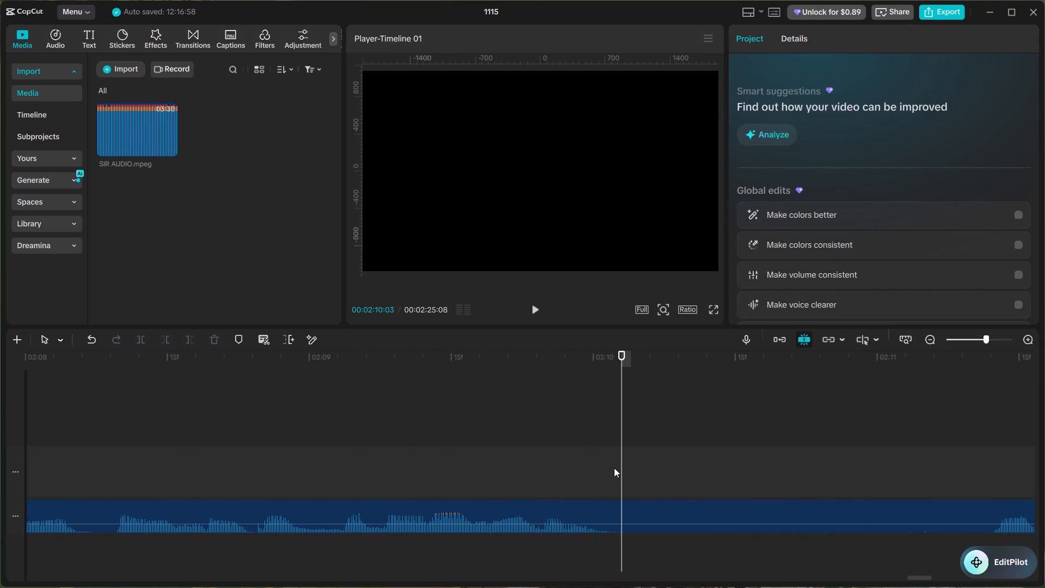
{"action": "left_click", "coordinate": [601, 513]}
{"action": "key", "text": "ctrl+b"}
Split the vocals clip at 00:02:11:12, just before the voice resumes, delete the silent piece before it and close the gap.
{"action": "scroll", "coordinate": [628, 497], "scroll_direction": "down", "scroll_amount": 5, "text": "alt"}
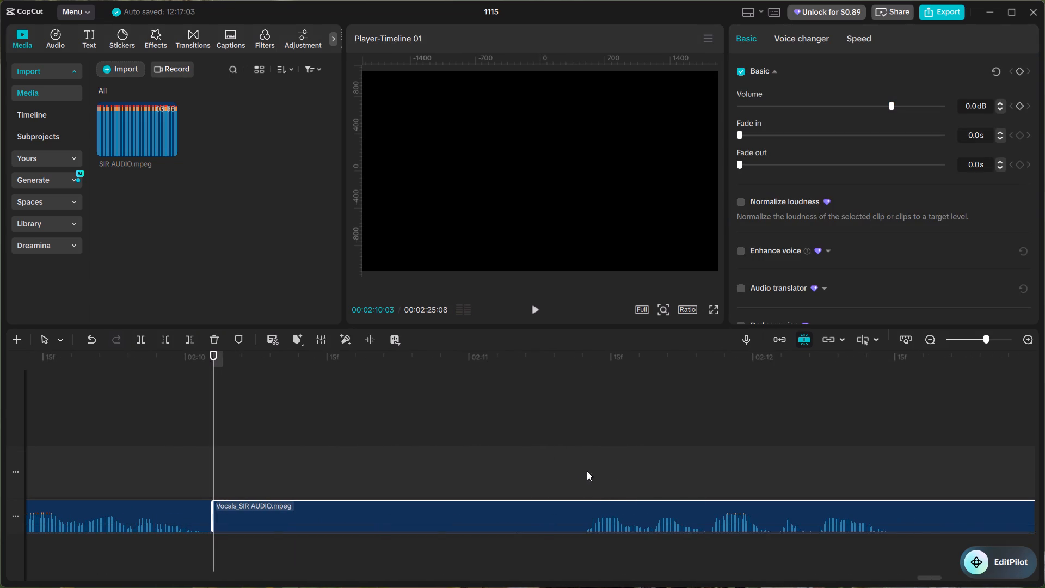
{"action": "left_click", "coordinate": [587, 471]}
{"action": "key", "text": "space"}
{"action": "left_click", "coordinate": [587, 471]}
{"action": "left_click", "coordinate": [581, 516]}
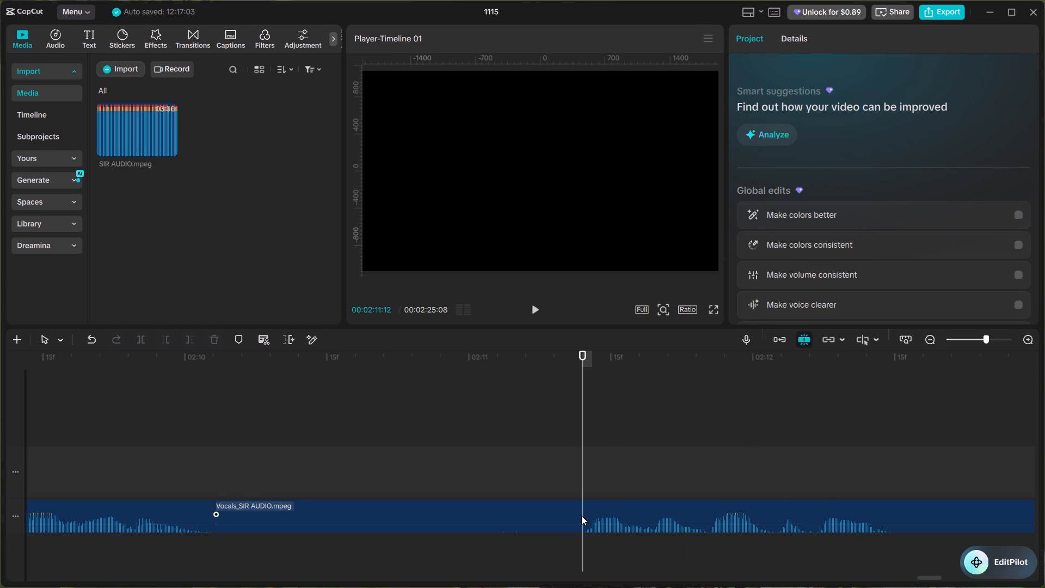
{"action": "key", "text": "ctrl+b"}
{"action": "left_click", "coordinate": [502, 520]}
{"action": "key", "text": "BackSpace"}
{"action": "right_click", "coordinate": [502, 519]}
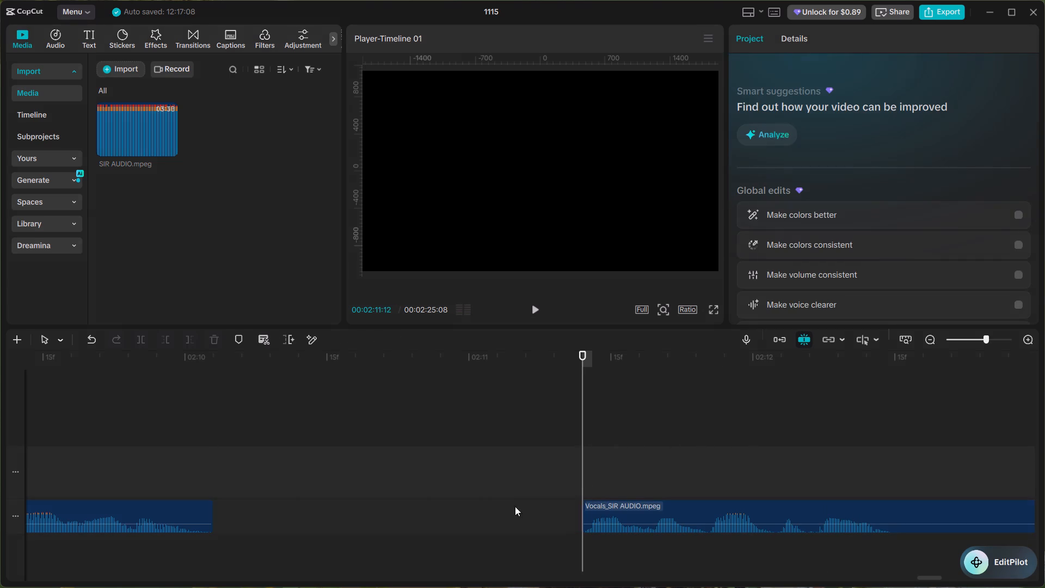
{"action": "left_click", "coordinate": [530, 473]}
Listen on across the join at 00:02:10:03 and split the vocals clip at 00:02:11:06, where the phrase fades into silence.
{"action": "left_click", "coordinate": [204, 469]}
{"action": "key", "text": "space"}
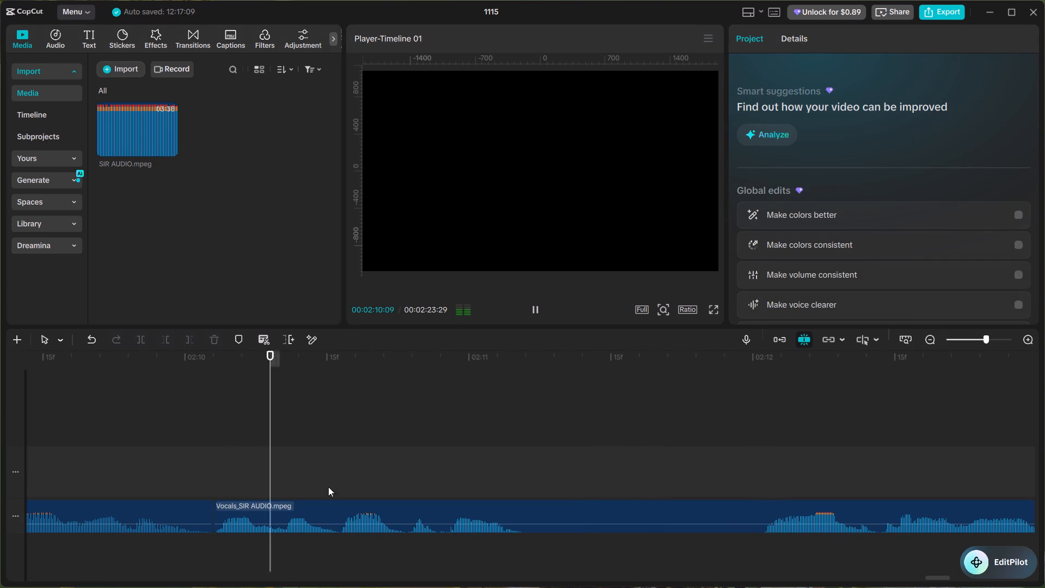
{"action": "scroll", "coordinate": [402, 479], "scroll_direction": "down", "scroll_amount": 3, "text": "alt"}
{"action": "key", "text": "space"}
{"action": "double_click", "coordinate": [273, 475]}
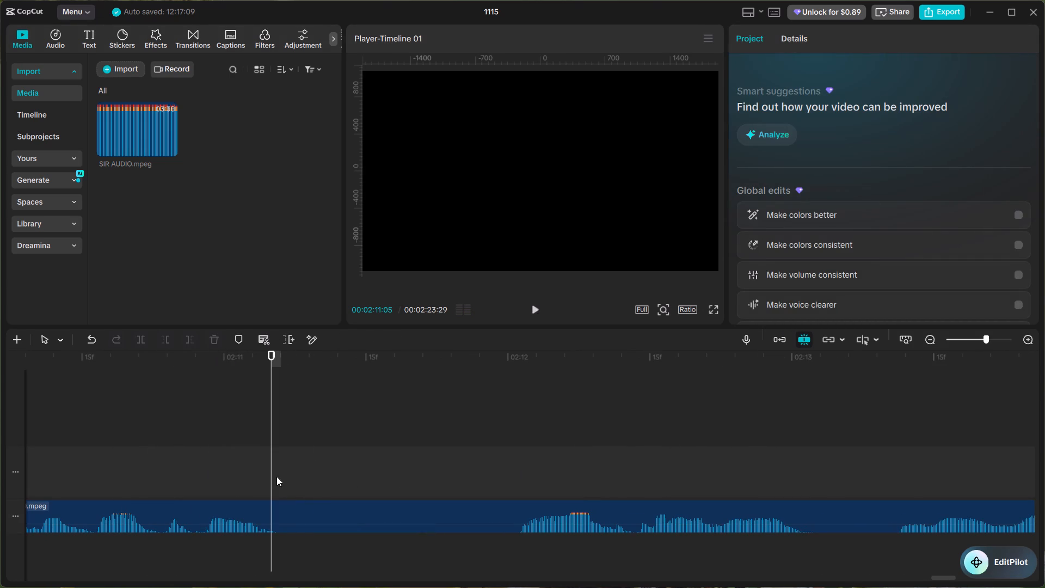
{"action": "left_click", "coordinate": [291, 506]}
{"action": "key", "text": "ctrl+b"}
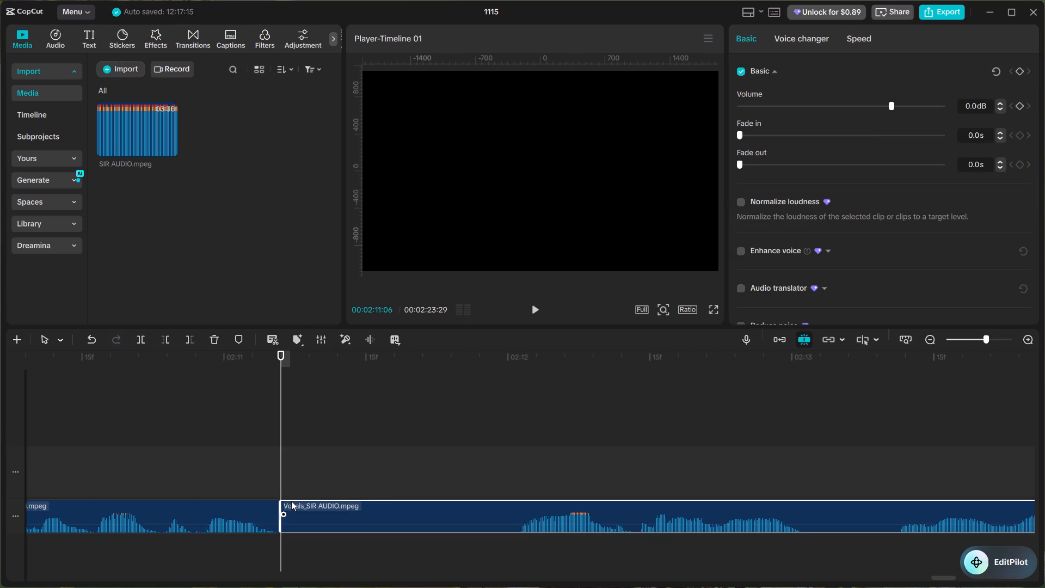
Split the vocals clip at 00:02:12:01, just before the voice resumes, delete the silent piece before it and close the gap.
{"action": "left_click", "coordinate": [516, 457]}
{"action": "left_click", "coordinate": [460, 507]}
{"action": "key", "text": "ctrl+b"}
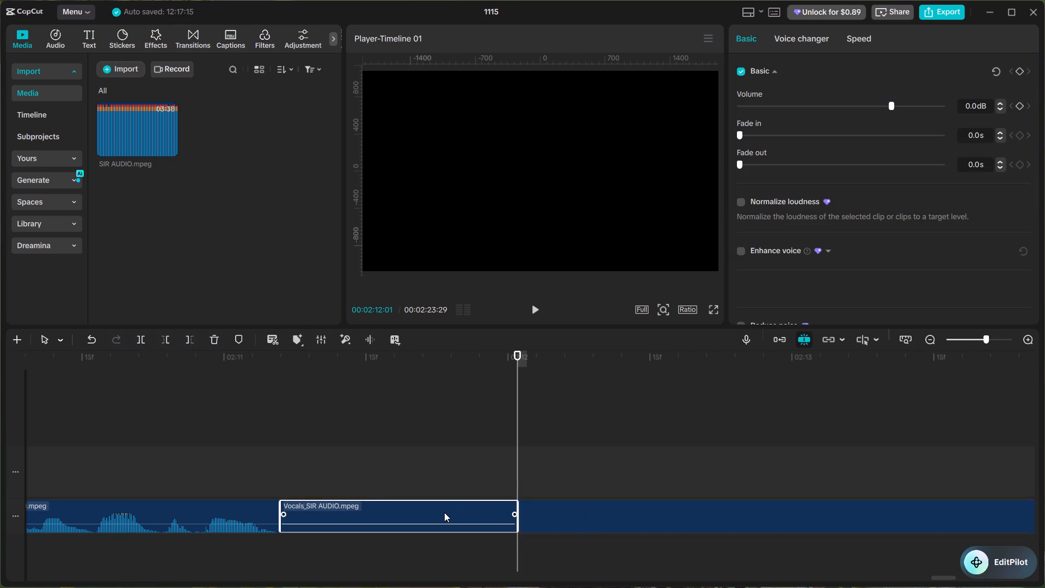
{"action": "left_click", "coordinate": [444, 512]}
{"action": "key", "text": "BackSpace"}
{"action": "right_click", "coordinate": [444, 512]}
{"action": "left_click", "coordinate": [467, 475]}
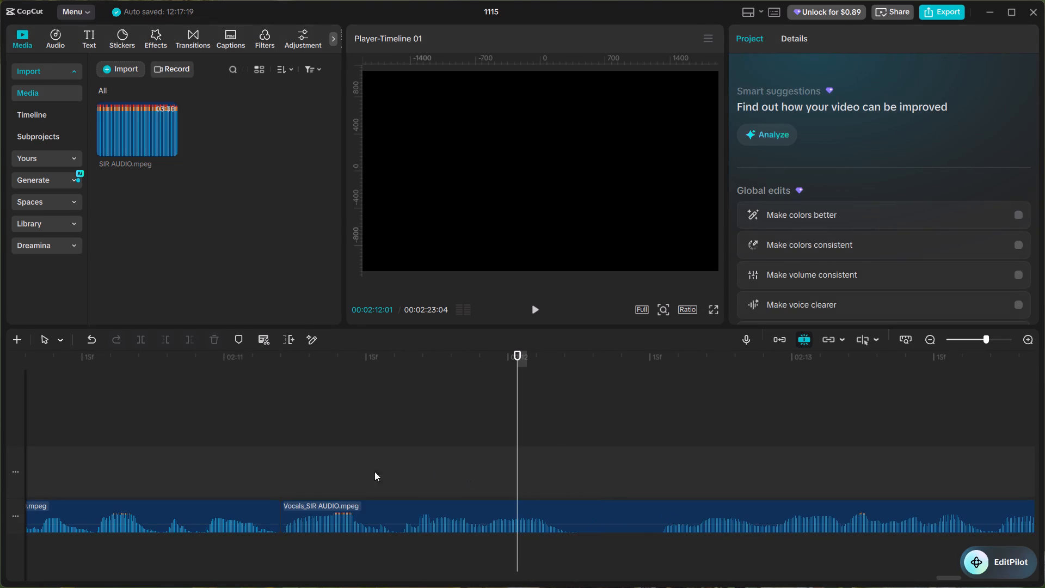
Listen on across the join at 00:02:11:06 and split the vocals clip at 00:02:12:07, where the phrase fades into silence.
{"action": "left_click", "coordinate": [282, 478]}
{"action": "key", "text": "space"}
{"action": "scroll", "coordinate": [407, 473], "scroll_direction": "down", "scroll_amount": 2}
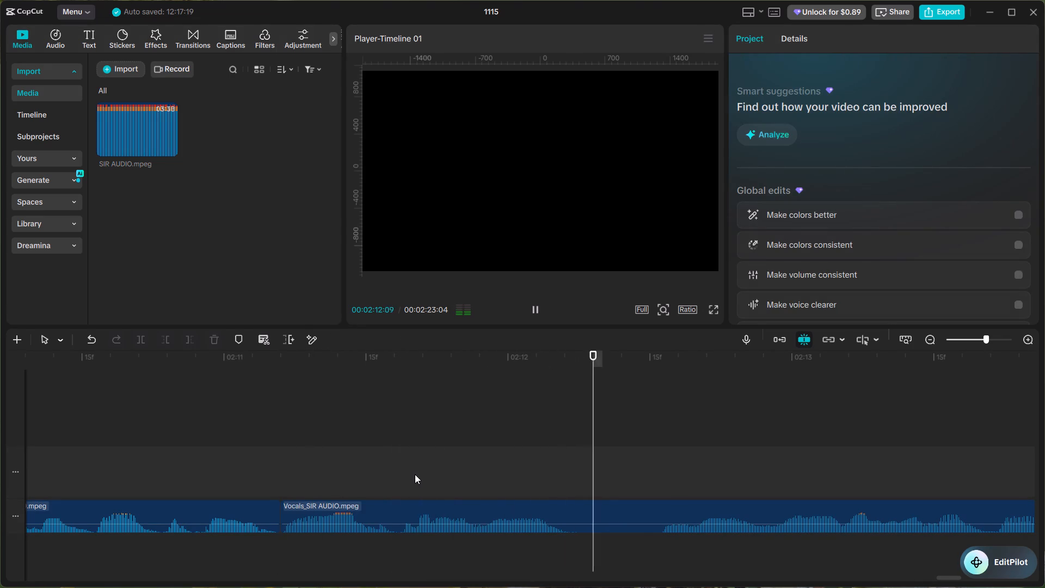
{"action": "scroll", "coordinate": [417, 475], "scroll_direction": "down", "scroll_amount": 2, "text": "alt"}
{"action": "key", "text": "space"}
{"action": "left_click", "coordinate": [408, 463]}
{"action": "left_click", "coordinate": [435, 512]}
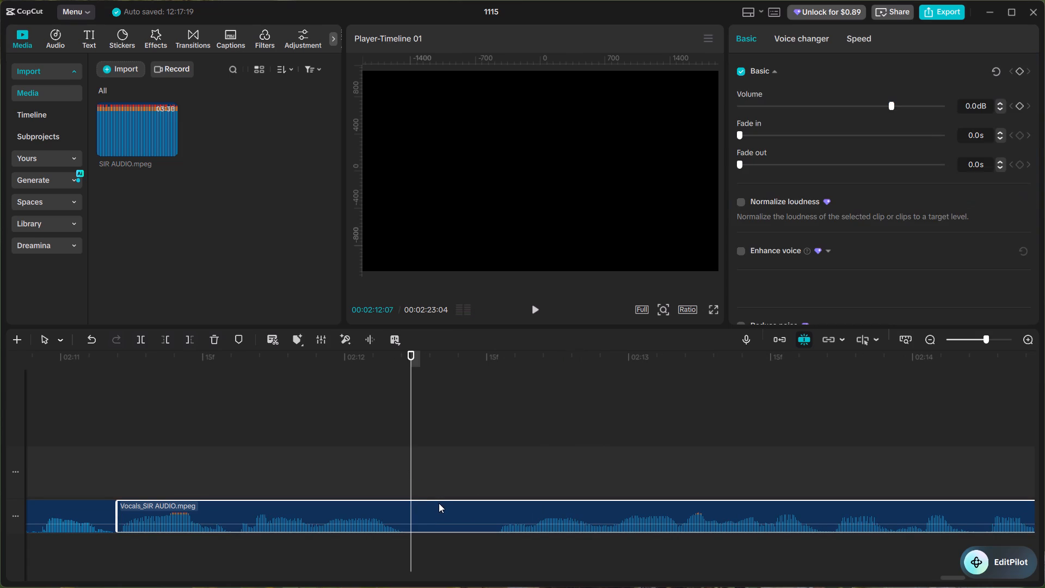
{"action": "key", "text": "ctrl+b"}
Split the vocals clip at 00:02:12:16, just before the voice resumes, delete the silent piece before it and close the gap.
{"action": "left_click", "coordinate": [490, 462]}
{"action": "left_click_drag", "start_coordinate": [490, 462], "coordinate": [494, 467]}
{"action": "left_click", "coordinate": [473, 503]}
{"action": "key", "text": "ctrl+b"}
{"action": "left_click", "coordinate": [458, 516]}
{"action": "key", "text": "BackSpace"}
{"action": "right_click", "coordinate": [458, 516]}
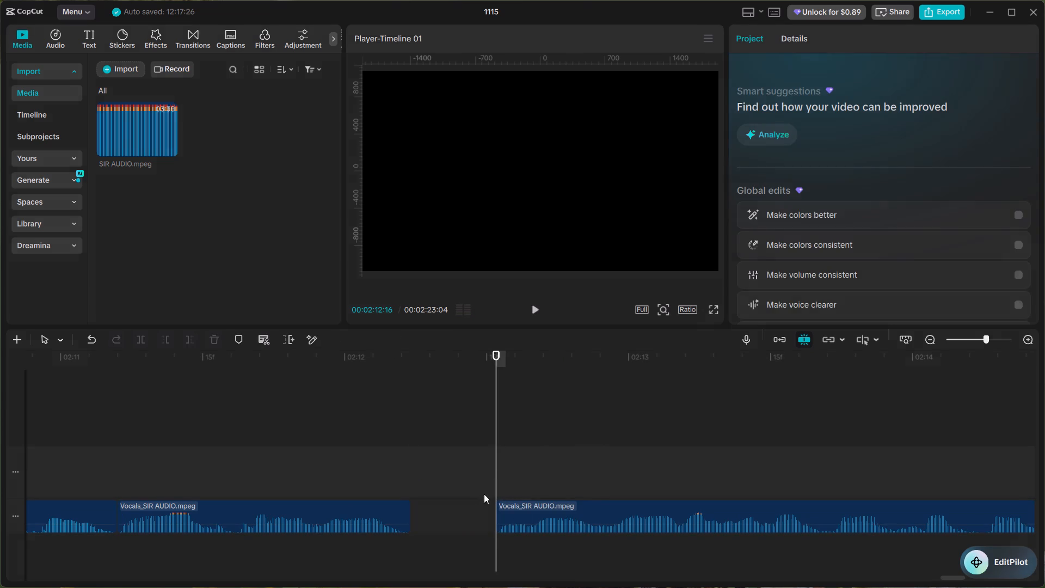
{"action": "left_click", "coordinate": [487, 477]}
Listen on from the join at 00:02:12:07 and split the vocals clip at 00:02:15:01, at the start of the long pause.
{"action": "left_click", "coordinate": [407, 468]}
{"action": "key", "text": "space"}
{"action": "scroll", "coordinate": [541, 488], "scroll_direction": "down", "scroll_amount": 8, "text": "alt"}
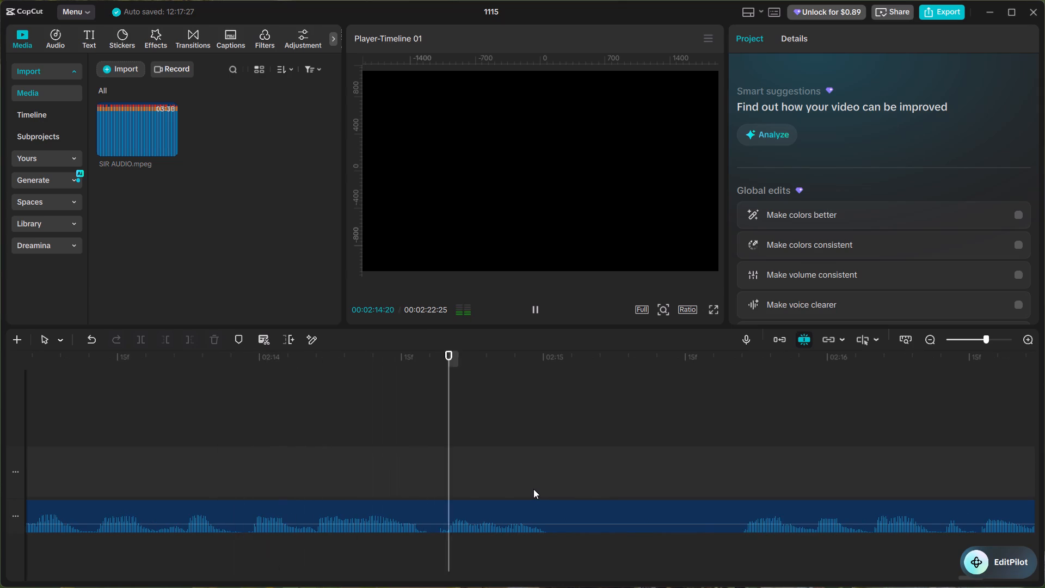
{"action": "key", "text": "space"}
{"action": "double_click", "coordinate": [551, 469]}
{"action": "left_click", "coordinate": [555, 508]}
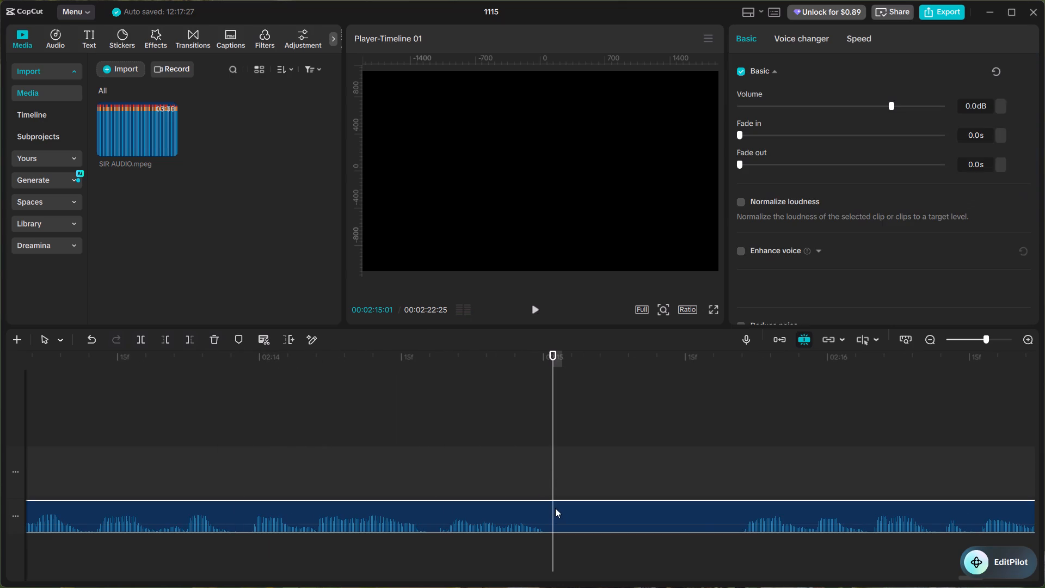
{"action": "key", "text": "ctrl+b"}
Split the vocals clip at 00:02:15:21, just before the voice resumes, delete the silent piece before it and close the gap.
{"action": "scroll", "coordinate": [587, 490], "scroll_direction": "down", "scroll_amount": 3, "text": "alt"}
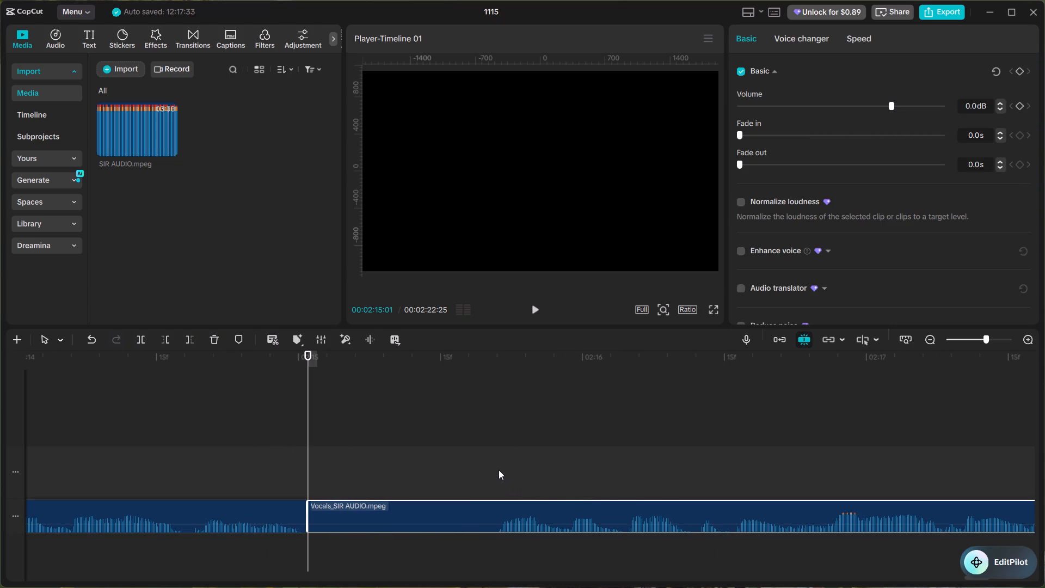
{"action": "left_click", "coordinate": [499, 470]}
{"action": "left_click", "coordinate": [484, 517]}
{"action": "key", "text": "ctrl+b"}
{"action": "left_click", "coordinate": [456, 516]}
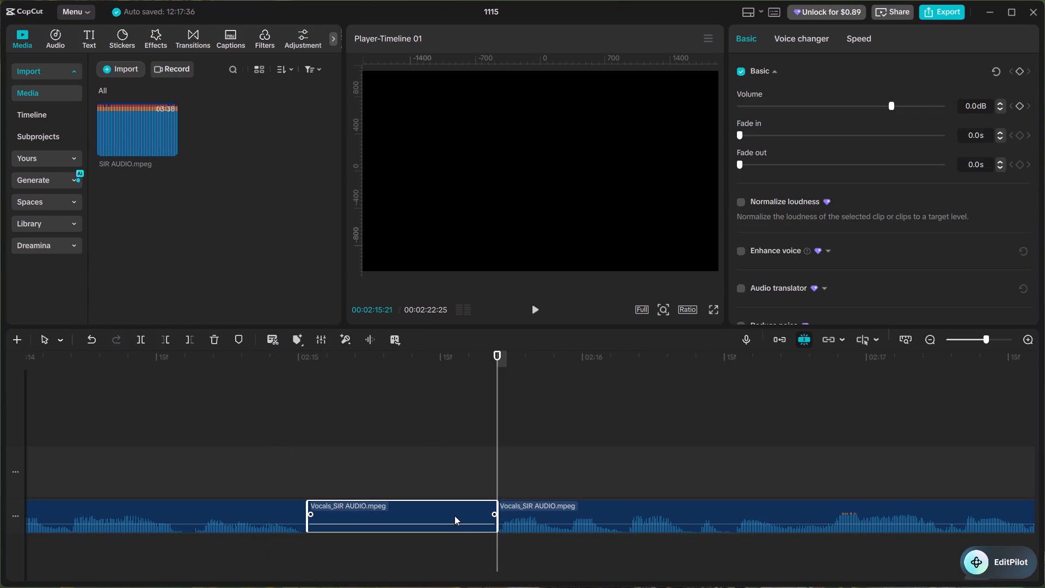
{"action": "key", "text": "BackSpace"}
{"action": "right_click", "coordinate": [454, 516]}
{"action": "left_click", "coordinate": [471, 480]}
Listen on from the join at 00:02:15:01 and split the vocals clip at 00:02:17:07, where the phrase ends in silence.
{"action": "left_click", "coordinate": [316, 480]}
{"action": "key", "text": "space"}
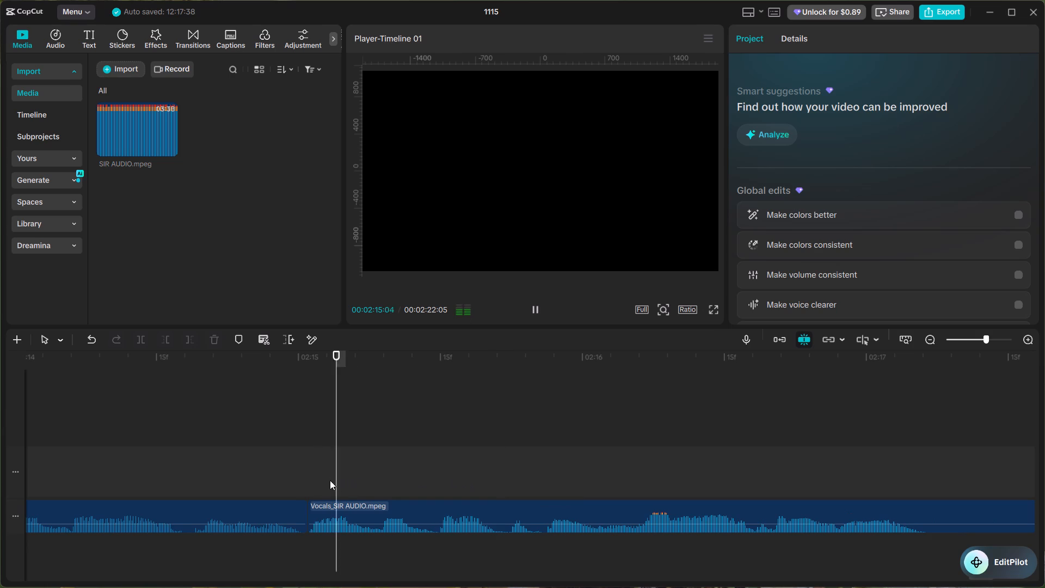
{"action": "scroll", "coordinate": [469, 520], "scroll_direction": "down", "scroll_amount": 3, "text": "alt"}
{"action": "scroll", "coordinate": [641, 587], "scroll_direction": "down", "scroll_amount": 2, "text": "alt"}
{"action": "scroll", "coordinate": [679, 500], "scroll_direction": "down", "scroll_amount": 2, "text": "alt"}
{"action": "key", "text": "space"}
{"action": "left_click", "coordinate": [538, 464]}
{"action": "left_click_drag", "start_coordinate": [538, 464], "coordinate": [524, 461]}
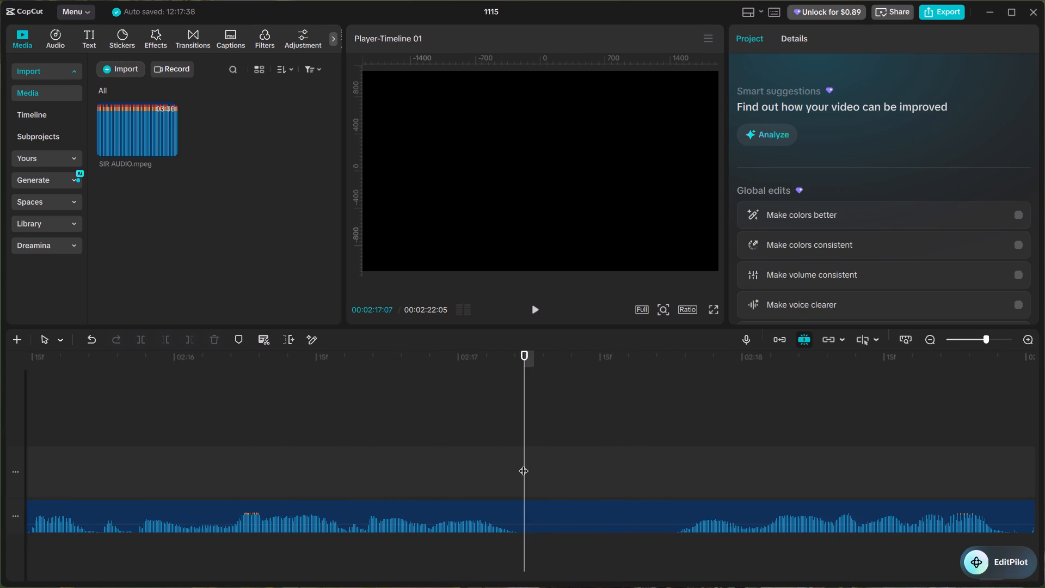
{"action": "left_click", "coordinate": [533, 514]}
{"action": "key", "text": "ctrl+b"}
Split the vocals clip at 00:02:17:23, just before the voice resumes, delete the silent piece before it and close the gap.
{"action": "left_click", "coordinate": [672, 460]}
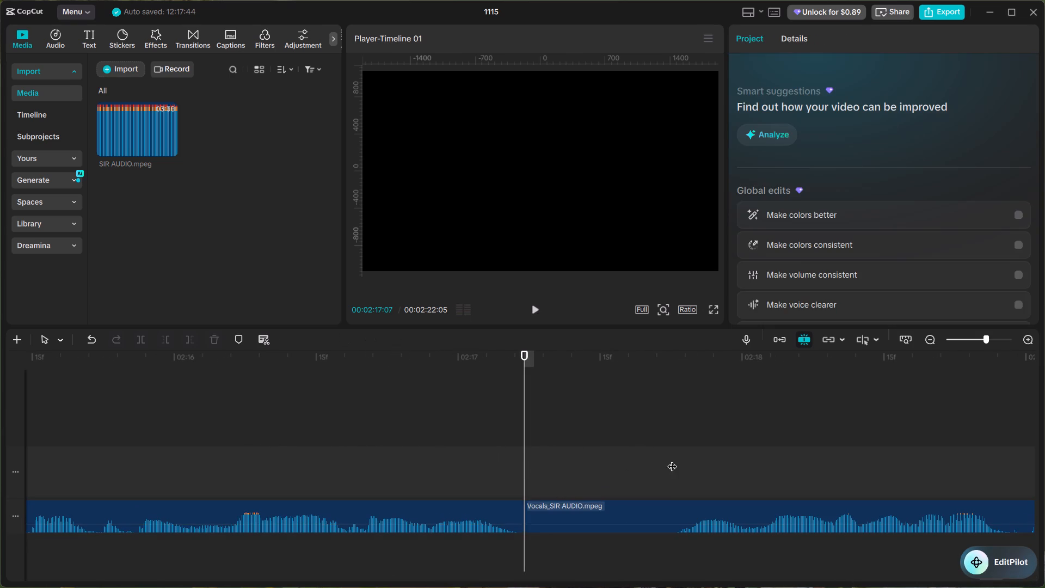
{"action": "left_click", "coordinate": [647, 513]}
{"action": "key", "text": "ctrl+b"}
{"action": "left_click", "coordinate": [631, 512]}
{"action": "key", "text": "BackSpace"}
{"action": "right_click", "coordinate": [631, 512]}
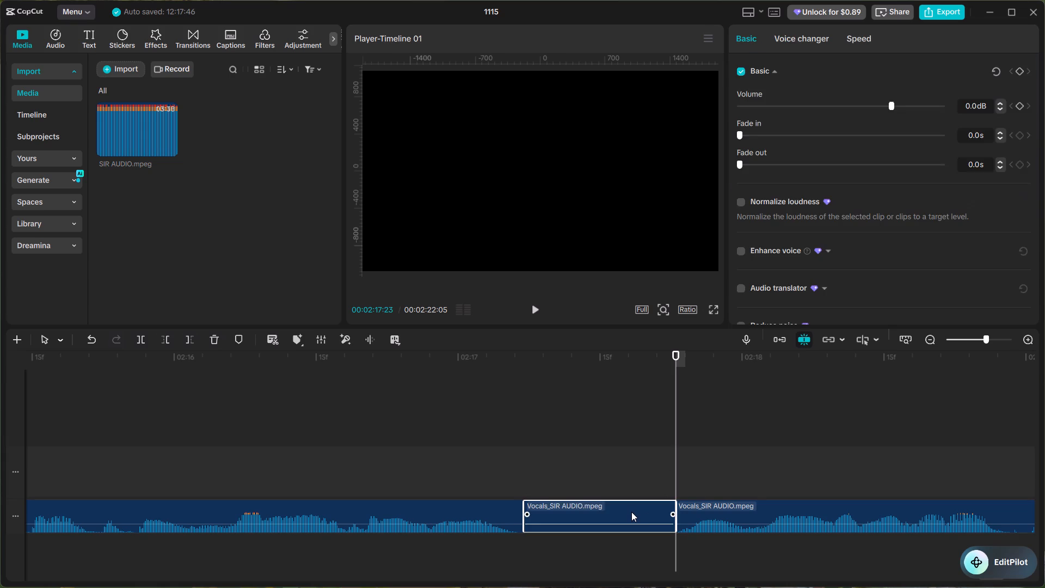
{"action": "left_click", "coordinate": [662, 475]}
Listen on from the join at 00:02:17:07 and split the vocals clip at 00:02:18:21, at the start of the short pause.
{"action": "left_click", "coordinate": [524, 464]}
{"action": "key", "text": "space"}
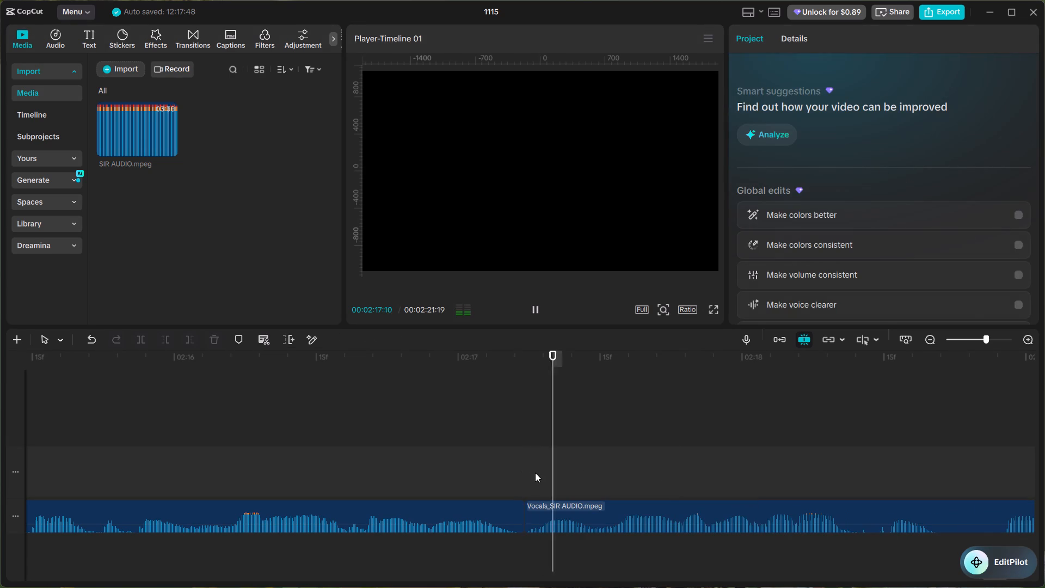
{"action": "scroll", "coordinate": [536, 473], "scroll_direction": "down", "scroll_amount": 6, "text": "alt"}
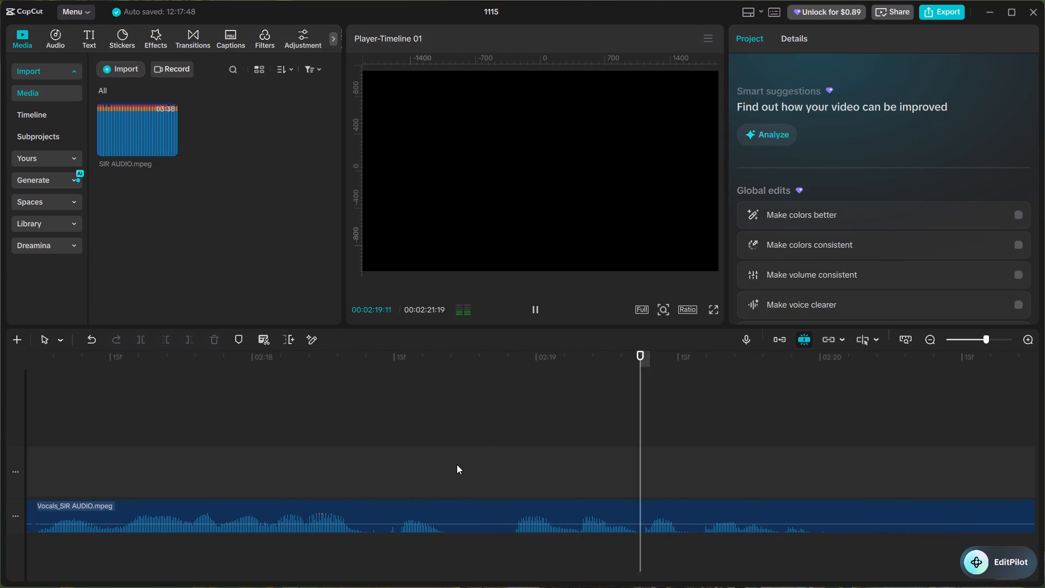
{"action": "left_click", "coordinate": [457, 464]}
{"action": "left_click", "coordinate": [459, 469]}
{"action": "left_click", "coordinate": [453, 468]}
{"action": "left_click", "coordinate": [463, 504]}
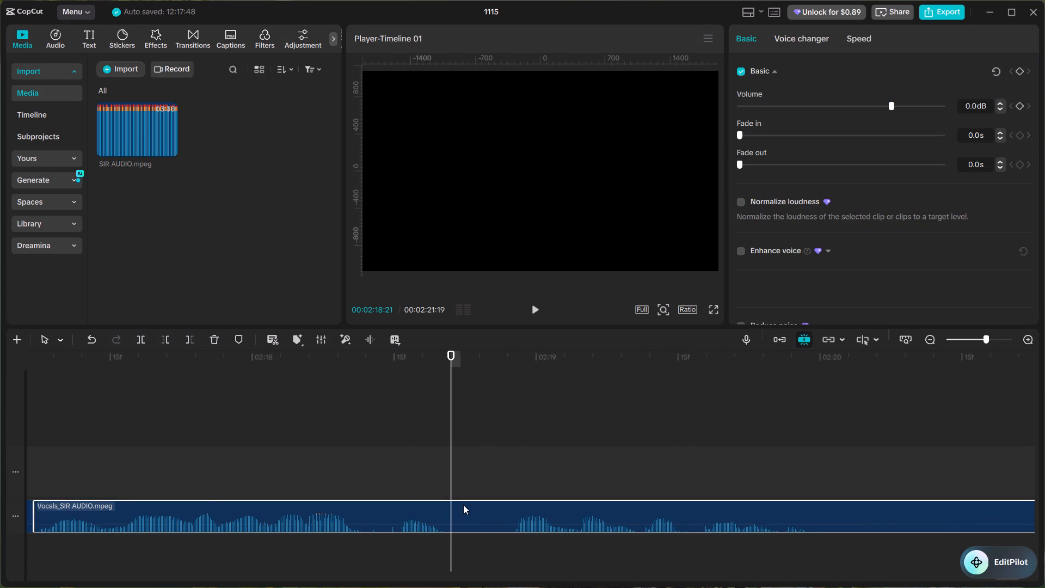
{"action": "key", "text": "ctrl+b"}
Split the vocals clip at 00:02:18:27, just before the voice resumes, delete the silent piece before it and close the gap.
{"action": "left_click", "coordinate": [505, 456]}
{"action": "left_click", "coordinate": [494, 522]}
{"action": "key", "text": "ctrl+b"}
{"action": "left_click", "coordinate": [488, 515]}
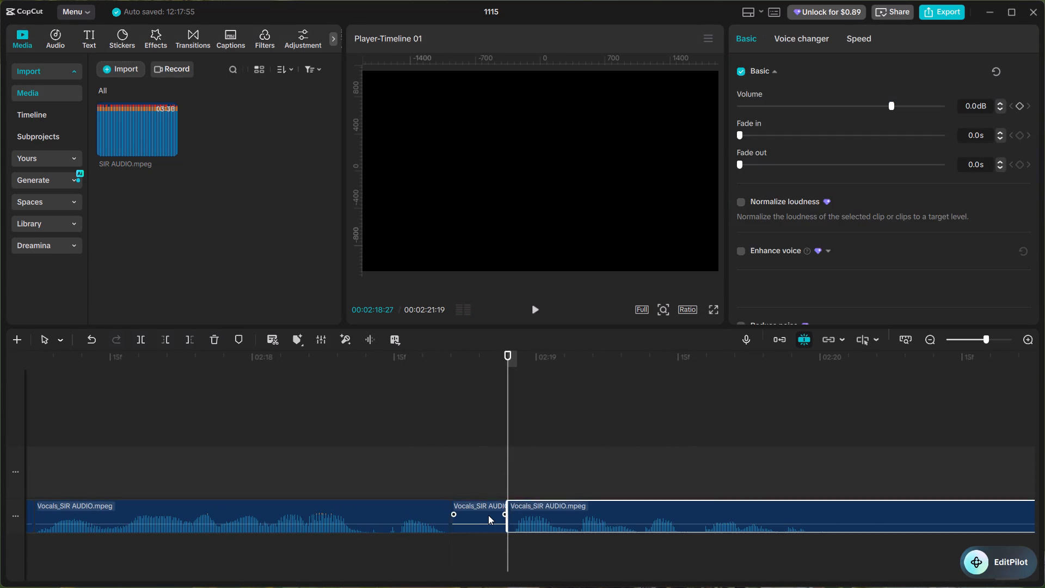
{"action": "key", "text": "BackSpace"}
{"action": "right_click", "coordinate": [487, 515]}
{"action": "left_click", "coordinate": [525, 473]}
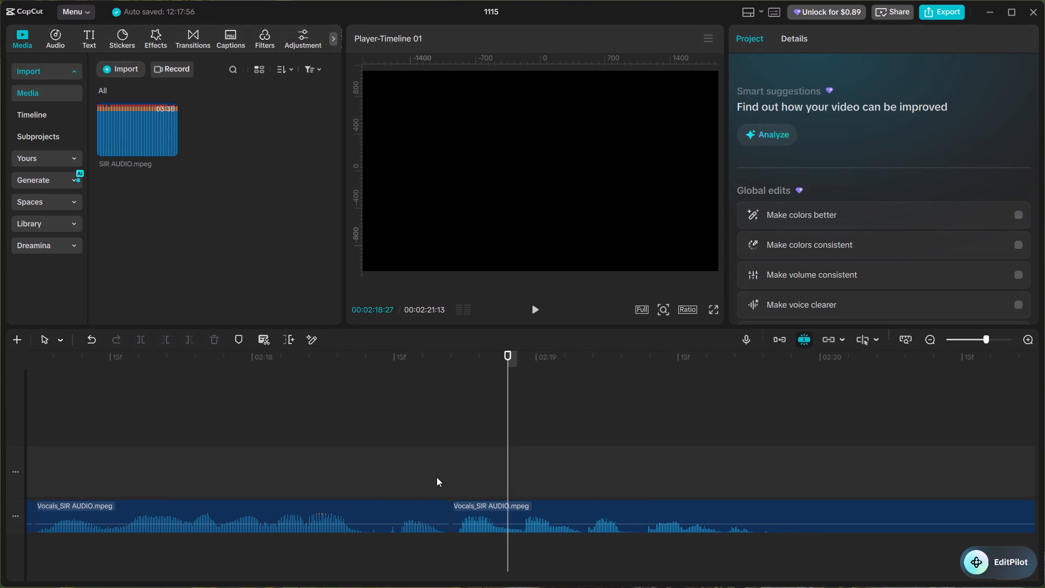
Listen to the last phrase, split the vocals clip at 00:02:19:24, where the voice ends, and delete the silent tail.
{"action": "left_click", "coordinate": [451, 467]}
{"action": "key", "text": "space"}
{"action": "scroll", "coordinate": [502, 463], "scroll_direction": "down", "scroll_amount": 4, "text": "alt"}
{"action": "key", "text": "space"}
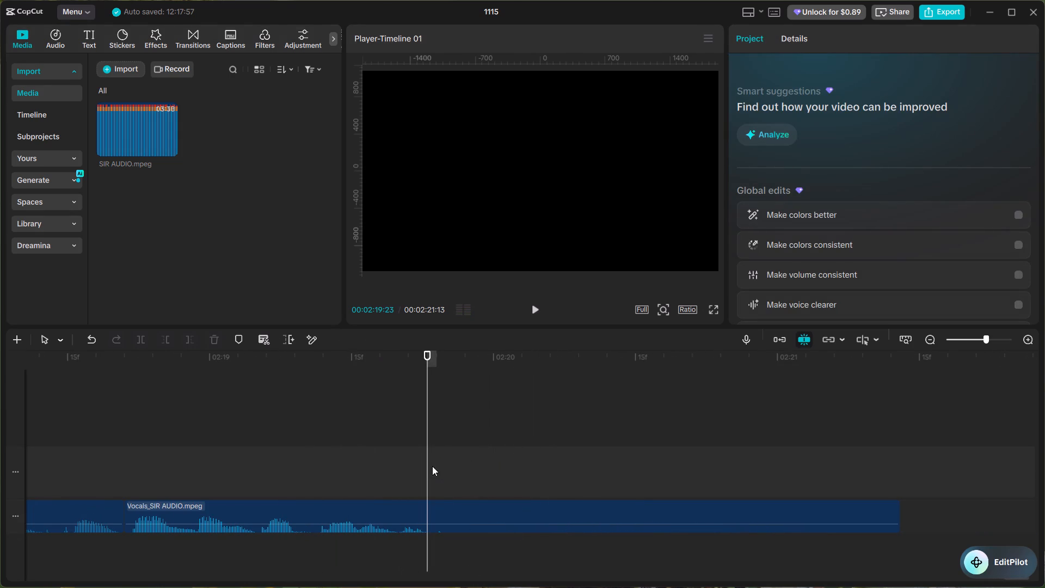
{"action": "left_click_drag", "start_coordinate": [428, 464], "coordinate": [434, 469]}
{"action": "left_click", "coordinate": [434, 502]}
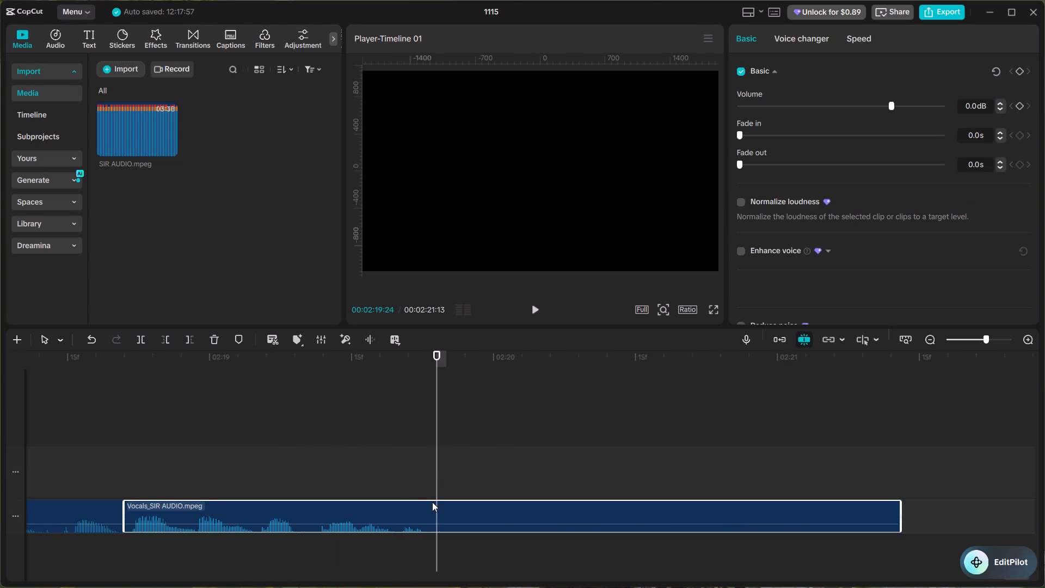
{"action": "key", "text": "ctrl+b"}
{"action": "key", "text": "BackSpace"}
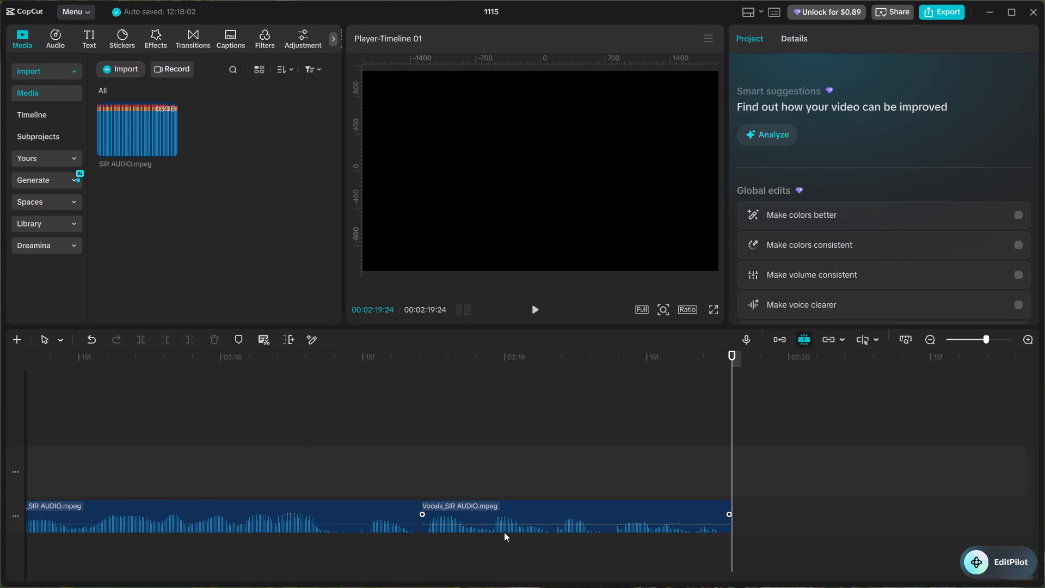
Show the whole edited vocals track and return the playhead to 00:00:00:00.
{"action": "scroll", "coordinate": [546, 505], "scroll_direction": "down", "scroll_amount": 16, "text": "ctrl"}
{"action": "left_click", "coordinate": [551, 463], "text": "ctrl"}
{"action": "scroll", "coordinate": [554, 458], "scroll_direction": "down", "scroll_amount": 10, "text": "ctrl"}
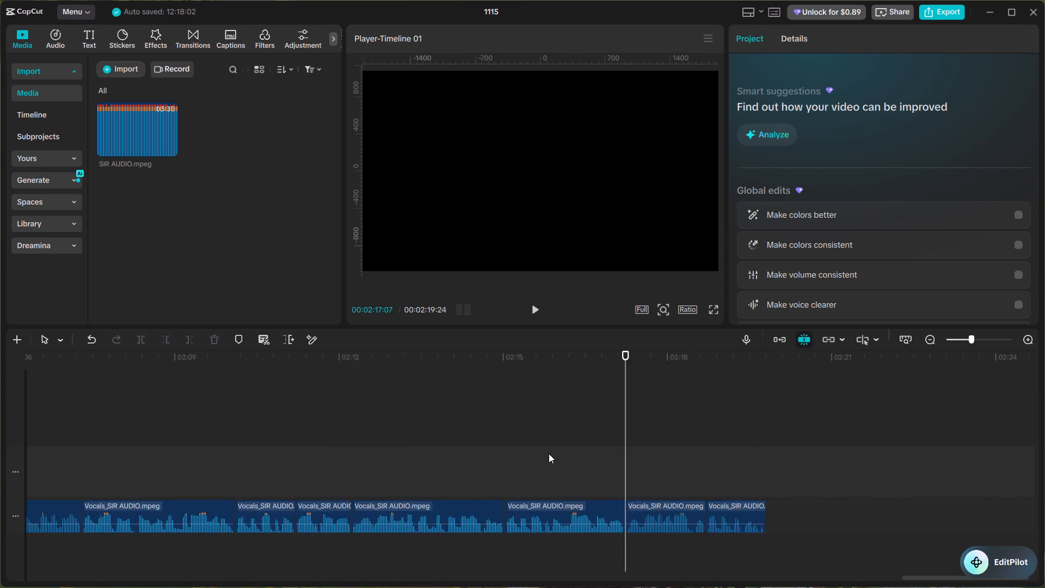
{"action": "scroll", "coordinate": [549, 454], "scroll_direction": "down", "scroll_amount": 20, "text": "ctrl"}
{"action": "scroll", "coordinate": [549, 454], "scroll_direction": "down", "scroll_amount": 17, "text": "ctrl"}
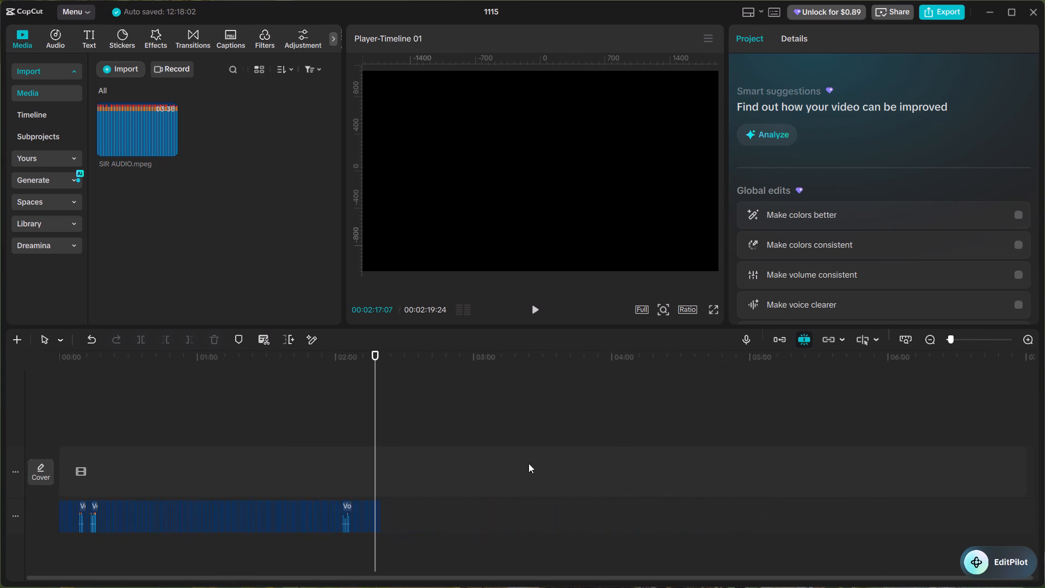
{"action": "left_click", "coordinate": [89, 433]}
{"action": "left_click_drag", "start_coordinate": [89, 433], "coordinate": [51, 442]}
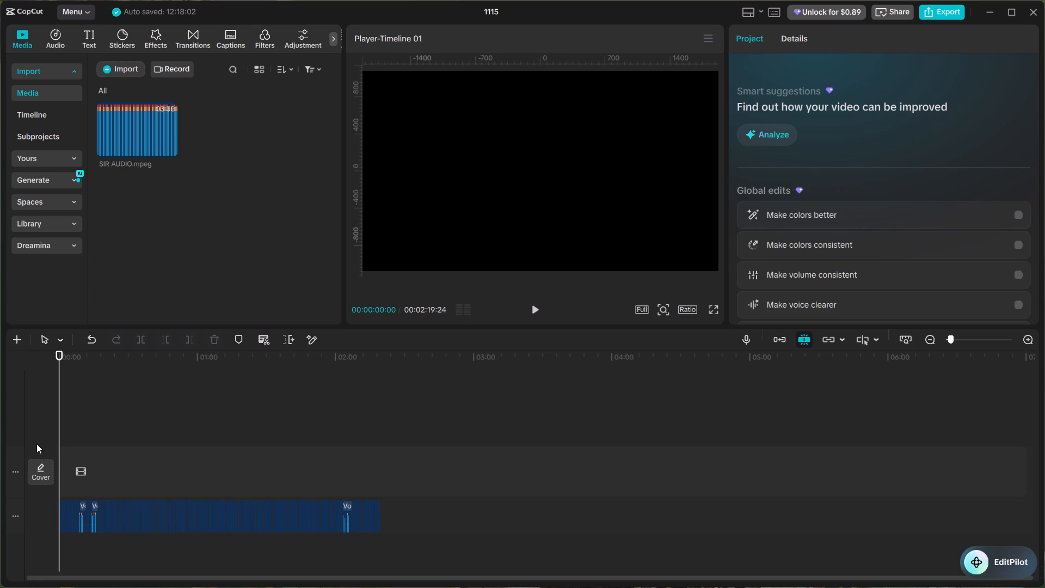
Set the project's aspect ratio to 9:16.
{"action": "left_click", "coordinate": [686, 317]}
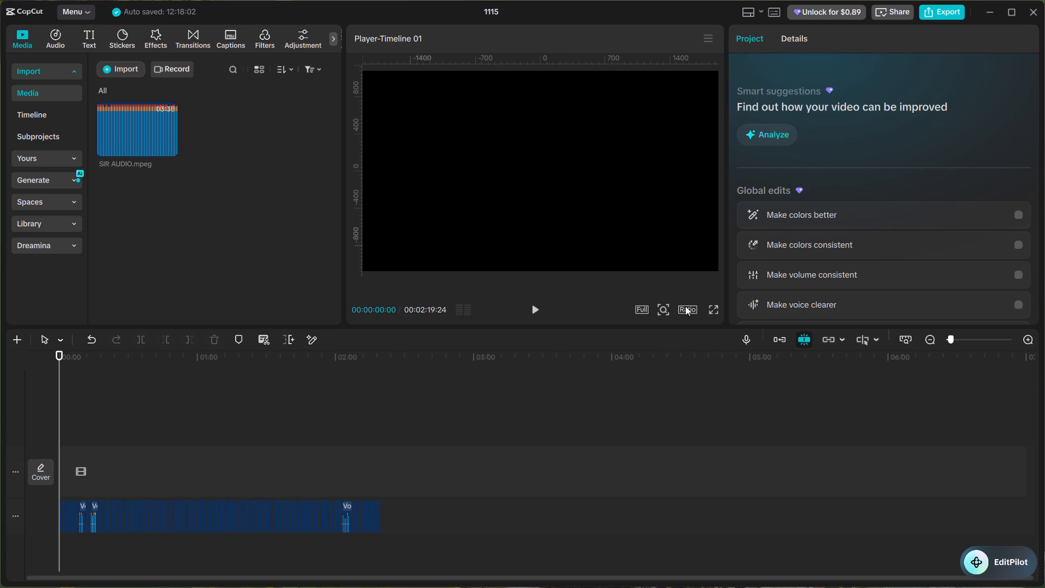
{"action": "left_click", "coordinate": [685, 306]}
{"action": "left_click", "coordinate": [717, 457]}
Play the opening seconds of the edited vocals track from the start to check it.
{"action": "left_click", "coordinate": [73, 436]}
{"action": "left_click_drag", "start_coordinate": [73, 436], "coordinate": [7, 450]}
{"action": "key", "text": "space"}
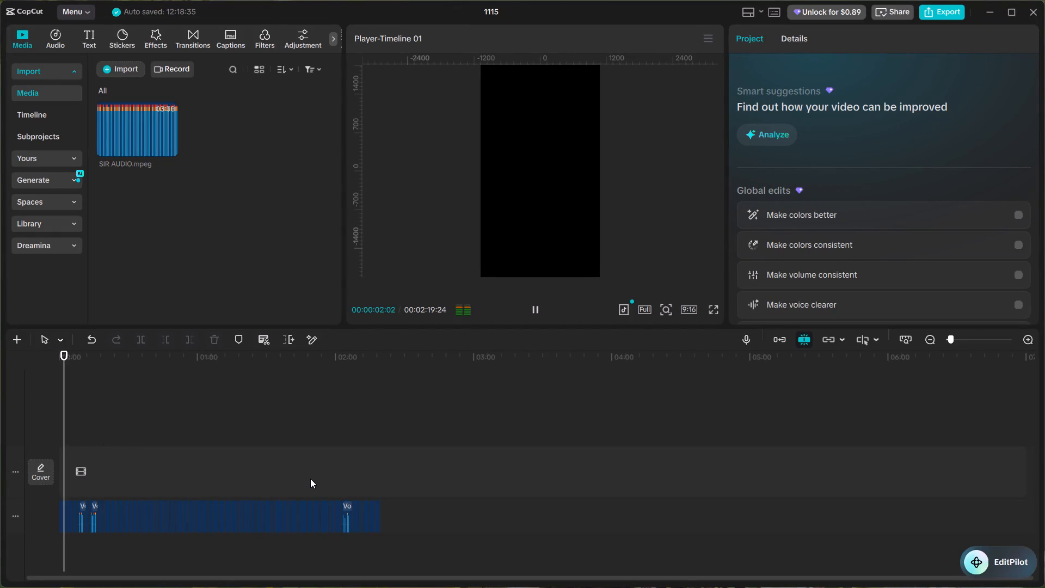
{"action": "key", "text": "space"}
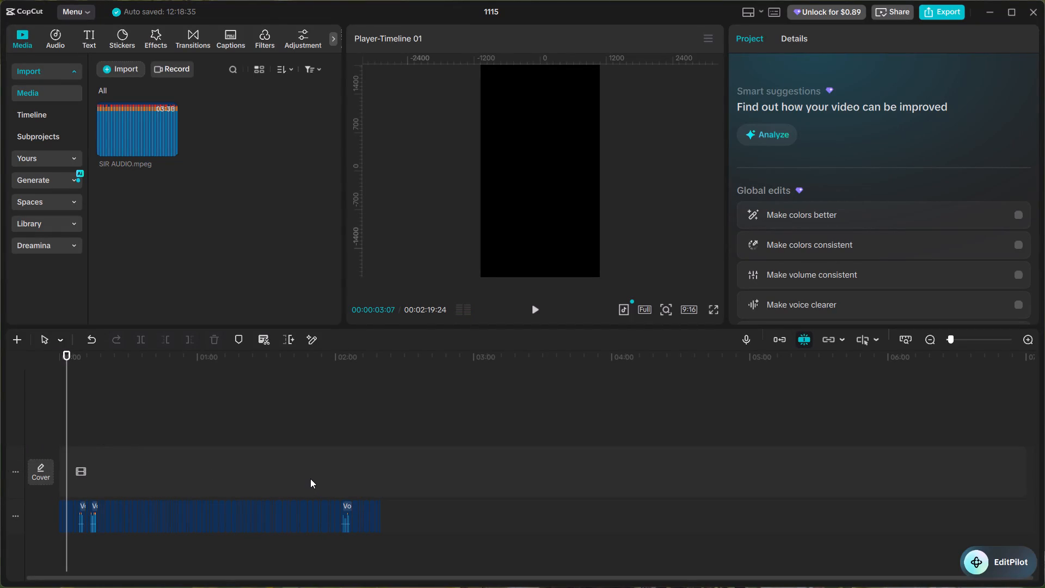
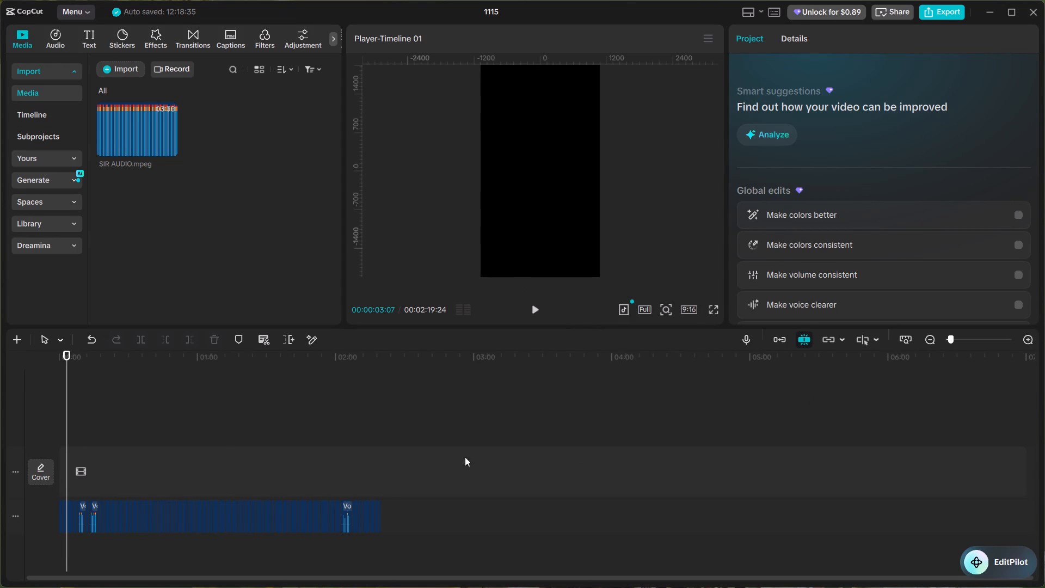
Return the playhead to the start of the timeline and play the edited vocals track again from the beginning.
{"action": "double_click", "coordinate": [136, 455]}
{"action": "left_click", "coordinate": [140, 448]}
{"action": "left_click_drag", "start_coordinate": [140, 447], "coordinate": [129, 448]}
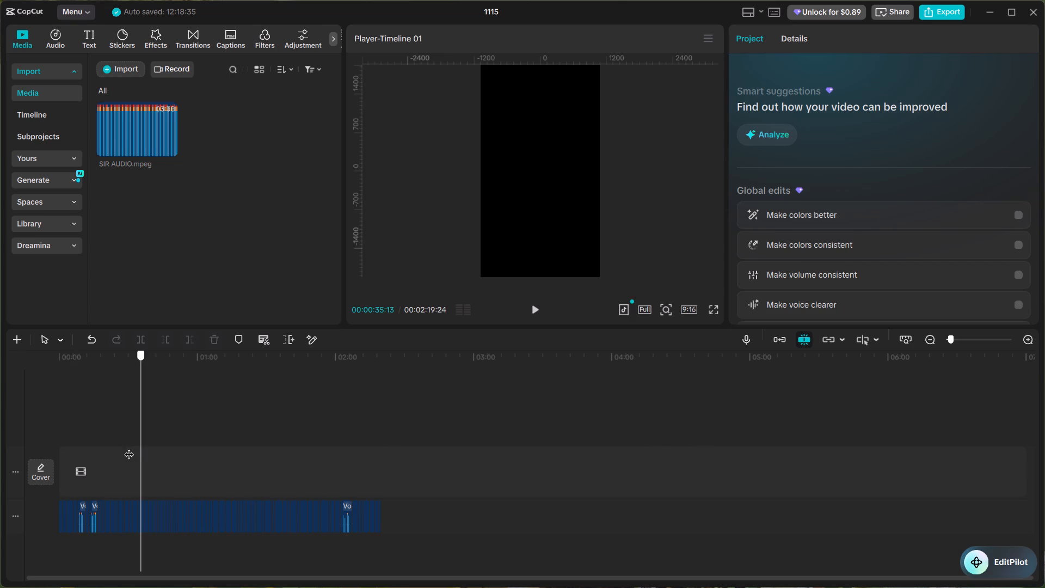
{"action": "left_click_drag", "start_coordinate": [129, 448], "coordinate": [55, 450]}
{"action": "key", "text": "space"}
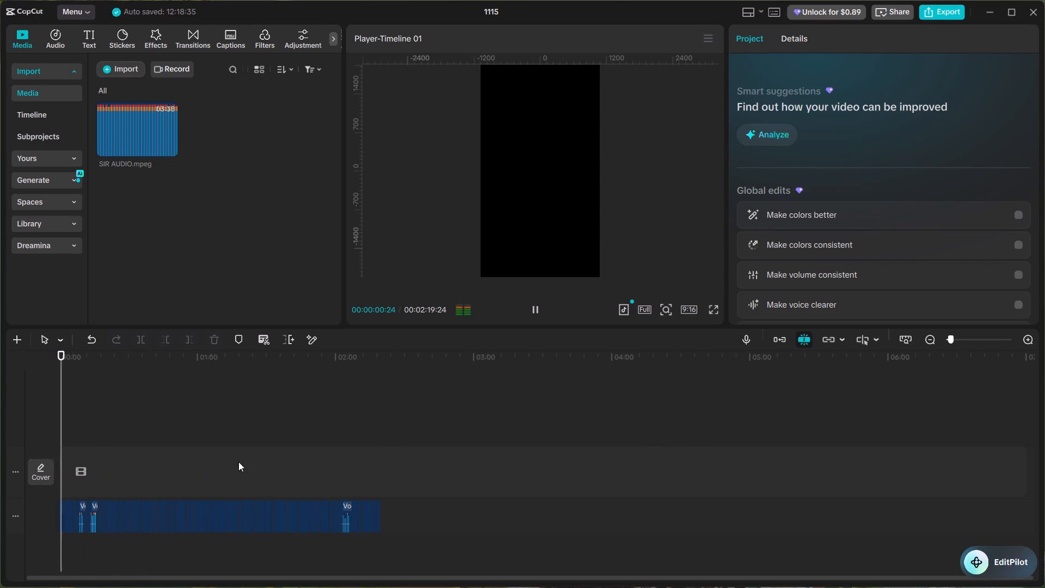
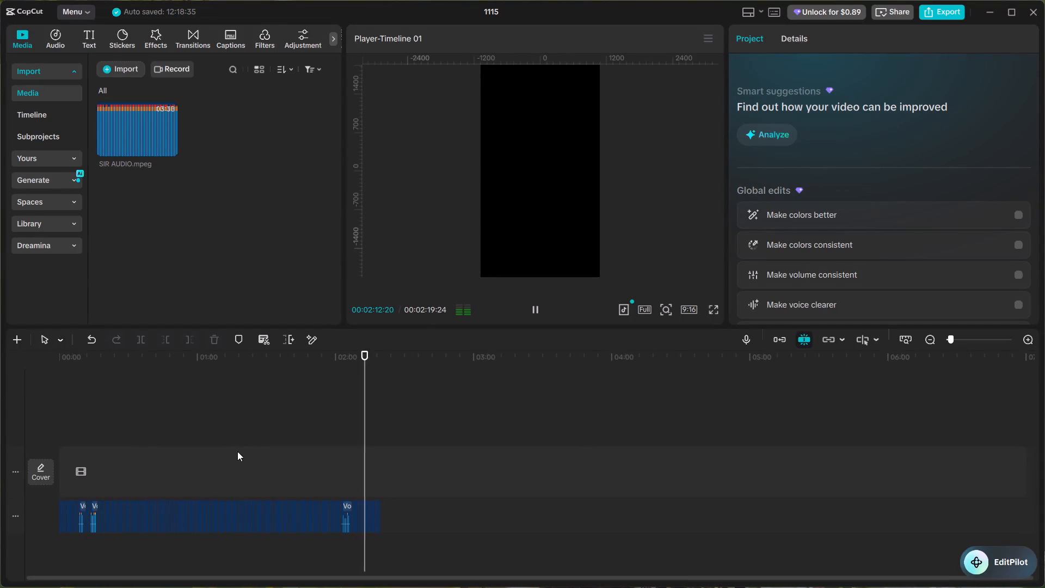
Return the playhead to the start of the timeline and briefly play the opening of the vocals track.
{"action": "left_click", "coordinate": [228, 431]}
{"action": "left_click_drag", "start_coordinate": [228, 431], "coordinate": [56, 445]}
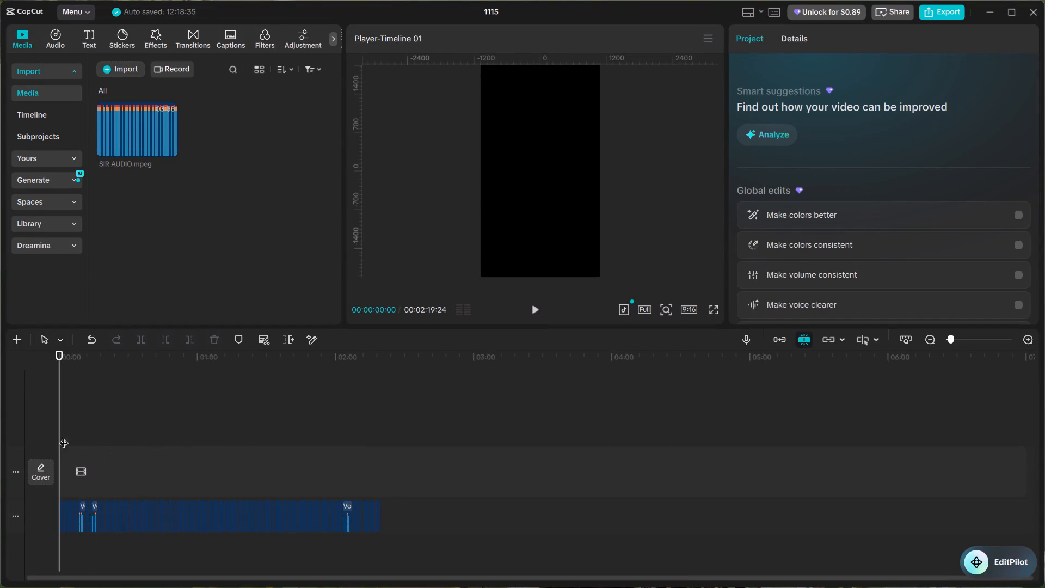
{"action": "key", "text": "space"}
{"action": "key", "text": "space"}
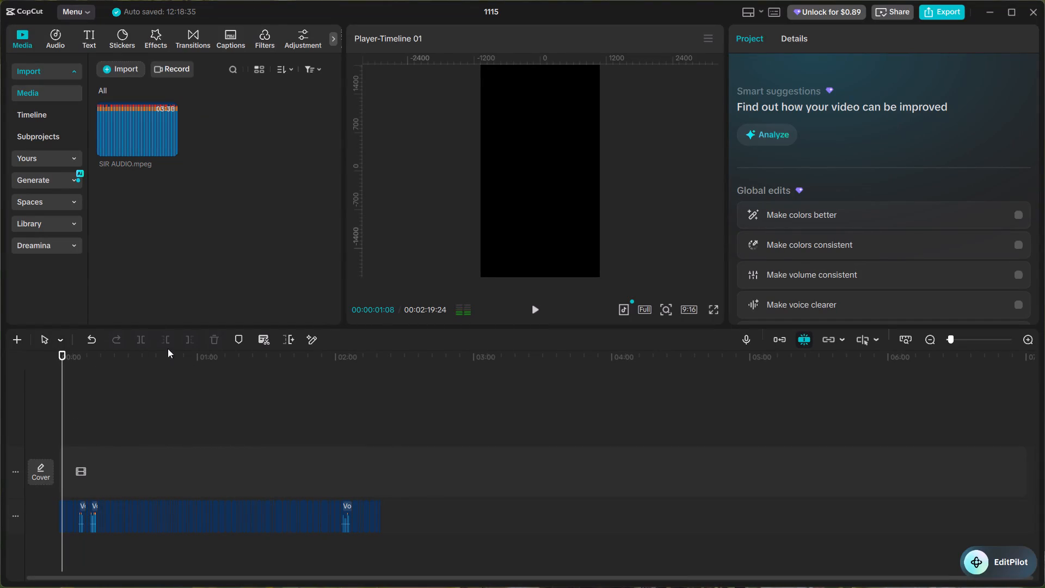
Combine all the vocals segments on the audio track into a single compound clip.
{"action": "left_click_drag", "start_coordinate": [466, 514], "coordinate": [37, 527]}
{"action": "key", "text": "ctrl+a"}
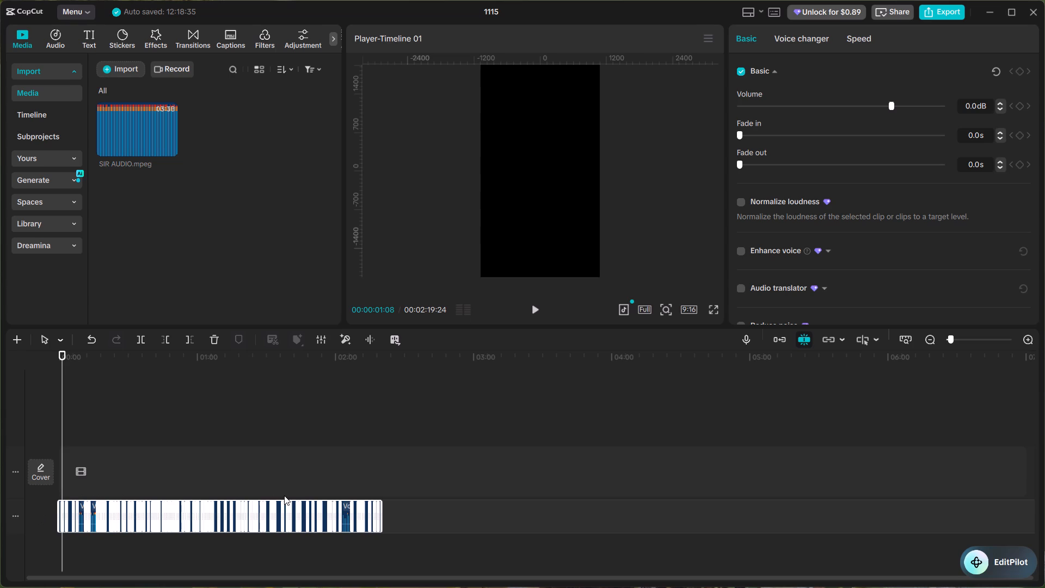
{"action": "key", "text": "alt+g"}
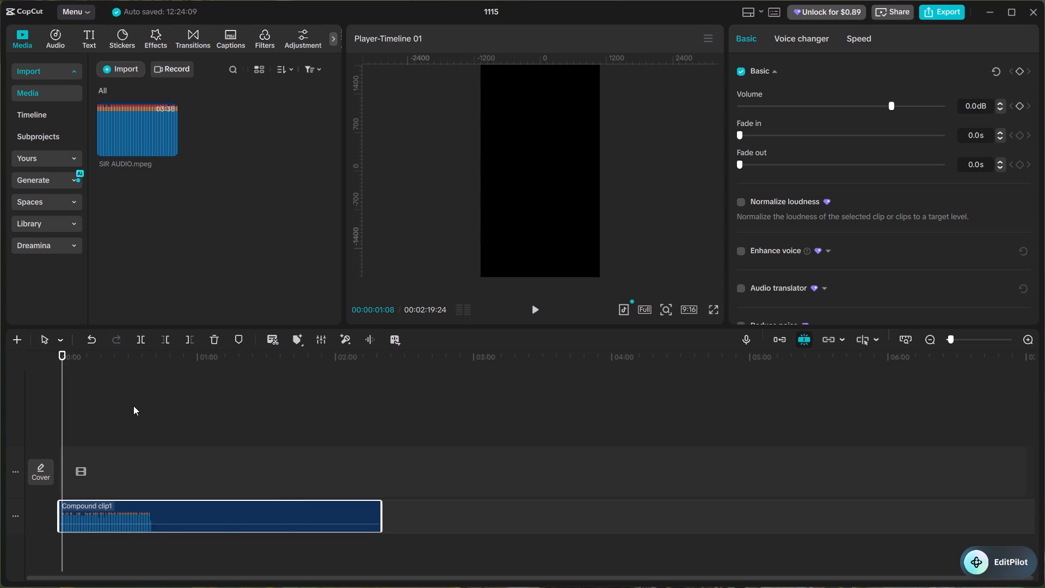
Extract audio from the Sanson Ki Mala Pe (Violin Instrumental) video in Desktop > property seller check kijie > AUDIO, with the playhead at the timeline start.
{"action": "left_click", "coordinate": [74, 445]}
{"action": "left_click_drag", "start_coordinate": [73, 445], "coordinate": [54, 455]}
{"action": "left_click", "coordinate": [47, 37]}
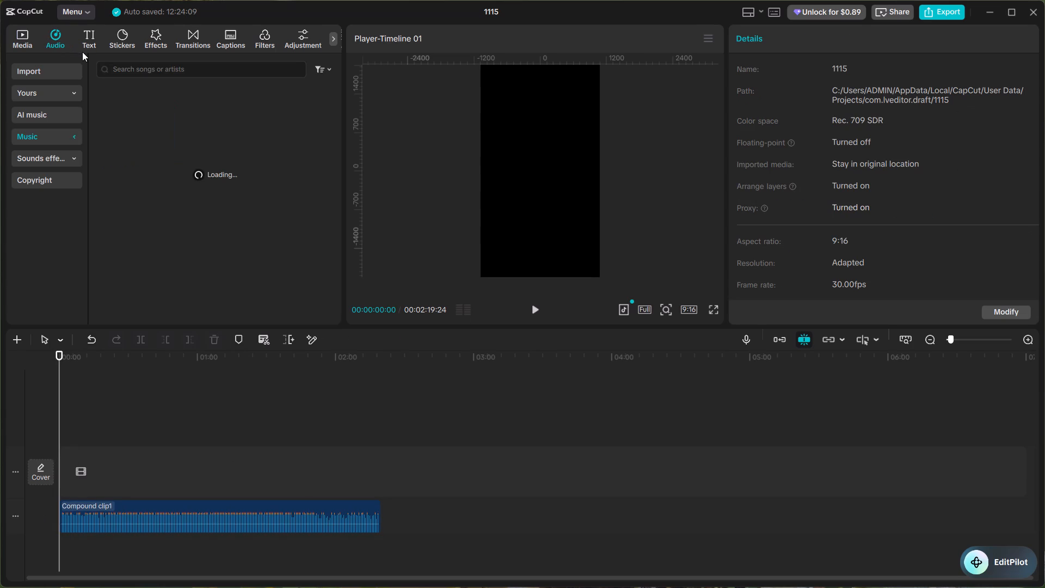
{"action": "left_click", "coordinate": [48, 62]}
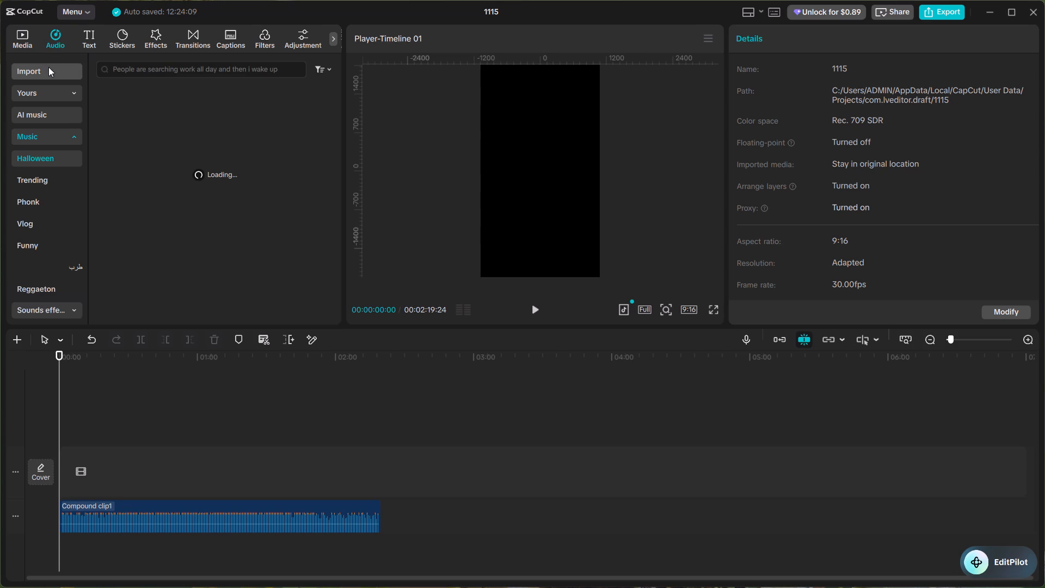
{"action": "left_click", "coordinate": [48, 67]}
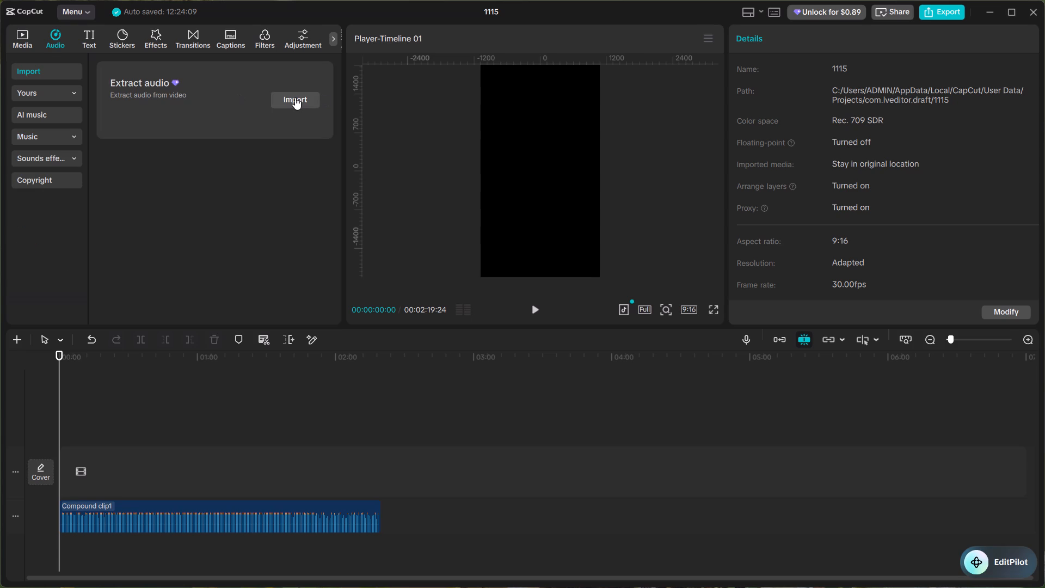
{"action": "left_click", "coordinate": [295, 97]}
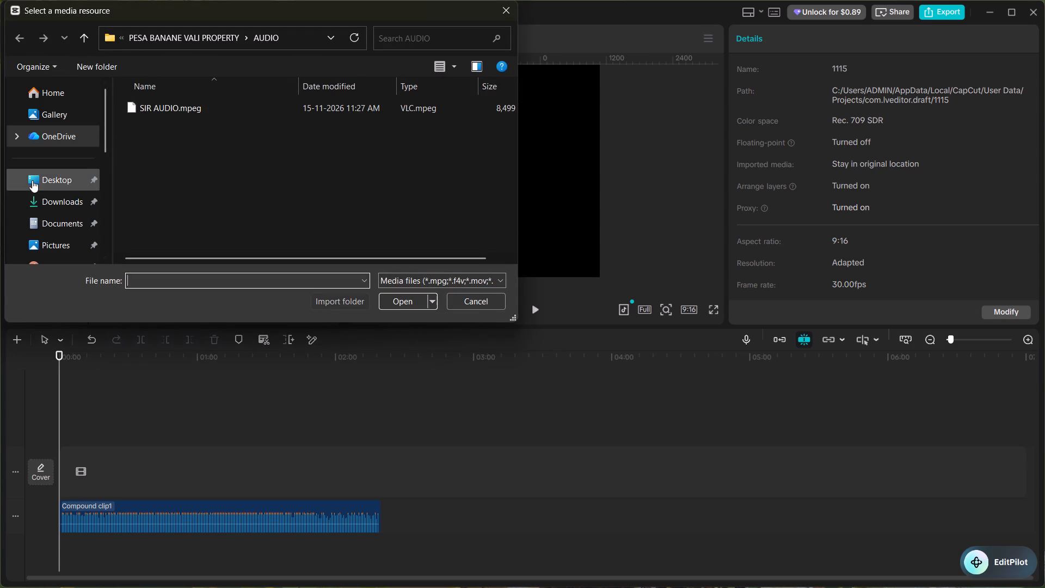
{"action": "left_click", "coordinate": [32, 180]}
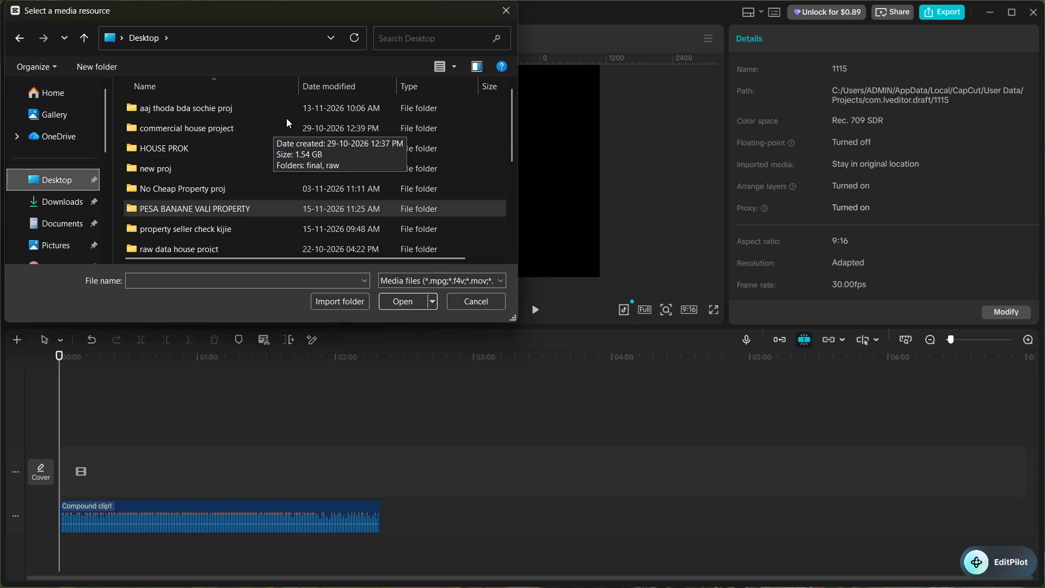
{"action": "double_click", "coordinate": [247, 224]}
{"action": "double_click", "coordinate": [244, 109]}
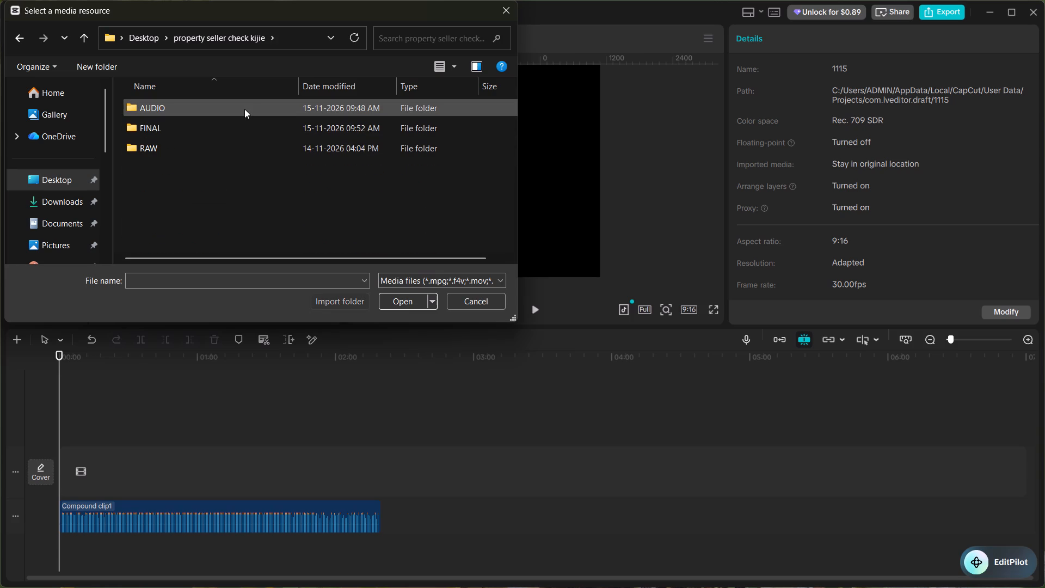
{"action": "double_click", "coordinate": [292, 128]}
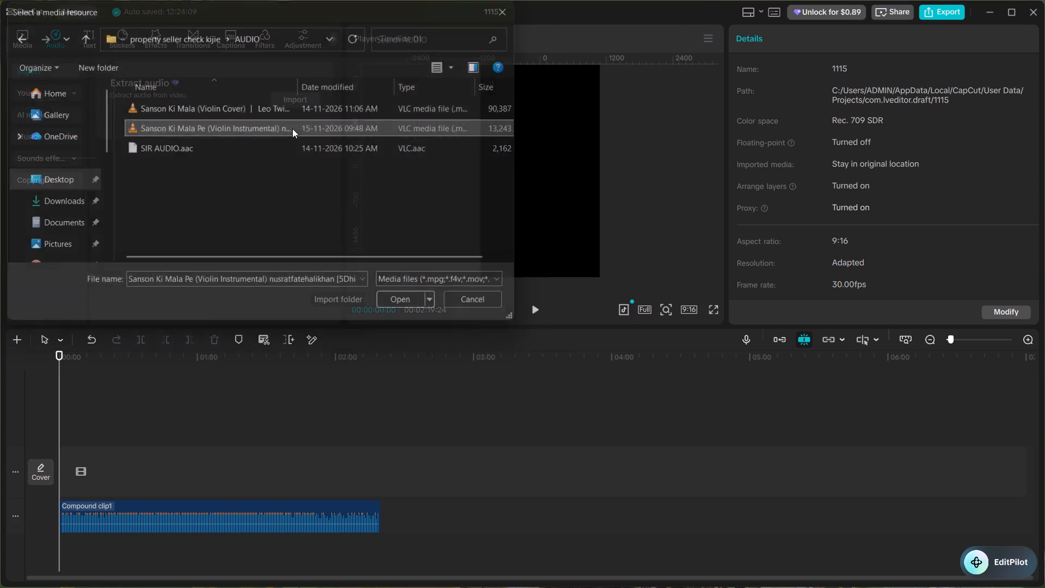
Place the extracted music on a new track below the compound vocals clip, starting at 00:00, and play it briefly.
{"action": "left_click_drag", "start_coordinate": [225, 96], "coordinate": [62, 571]}
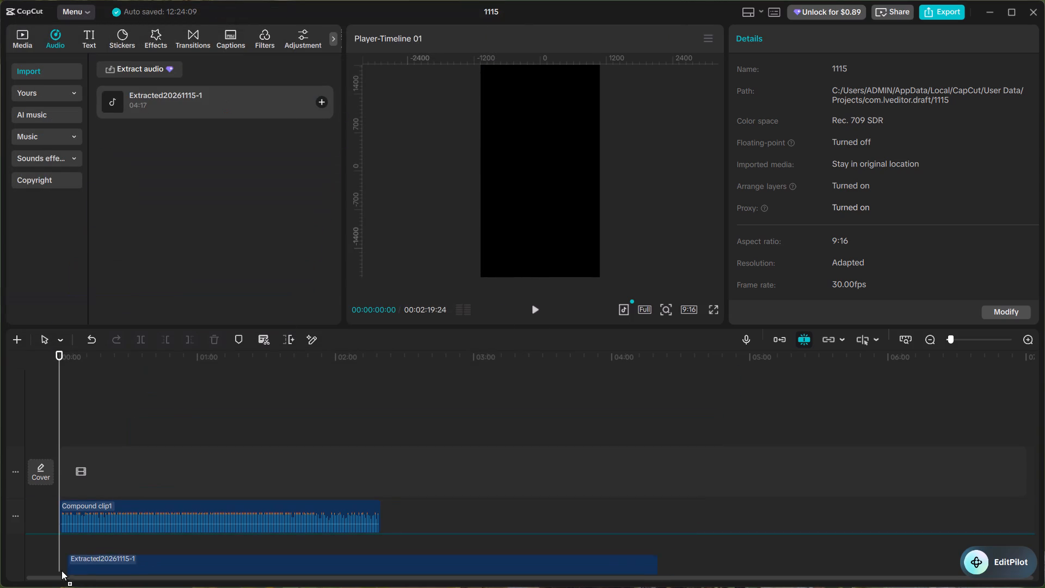
{"action": "left_click_drag", "start_coordinate": [62, 571], "coordinate": [28, 548]}
{"action": "key", "text": "space"}
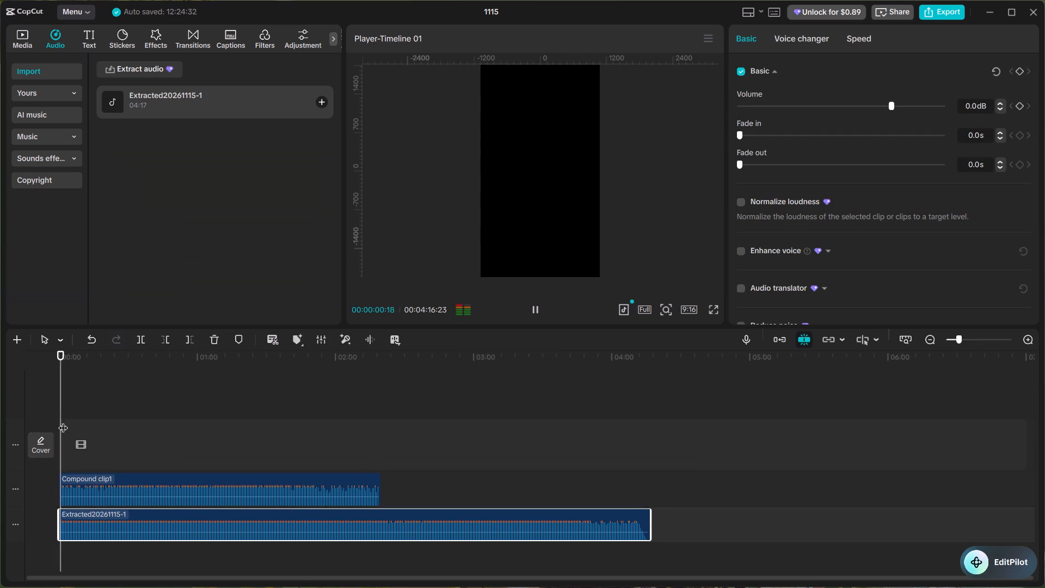
{"action": "key", "text": "space"}
Apply loudness normalization to the extracted music clip and resume playback to hear it with the vocals.
{"action": "left_click", "coordinate": [738, 198]}
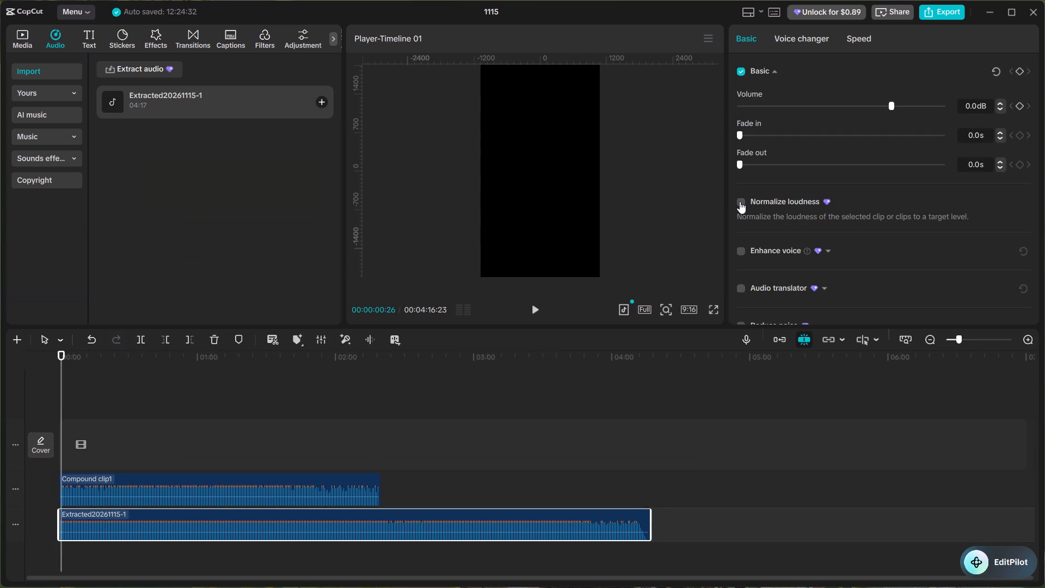
{"action": "left_click", "coordinate": [740, 201]}
{"action": "key", "text": "space"}
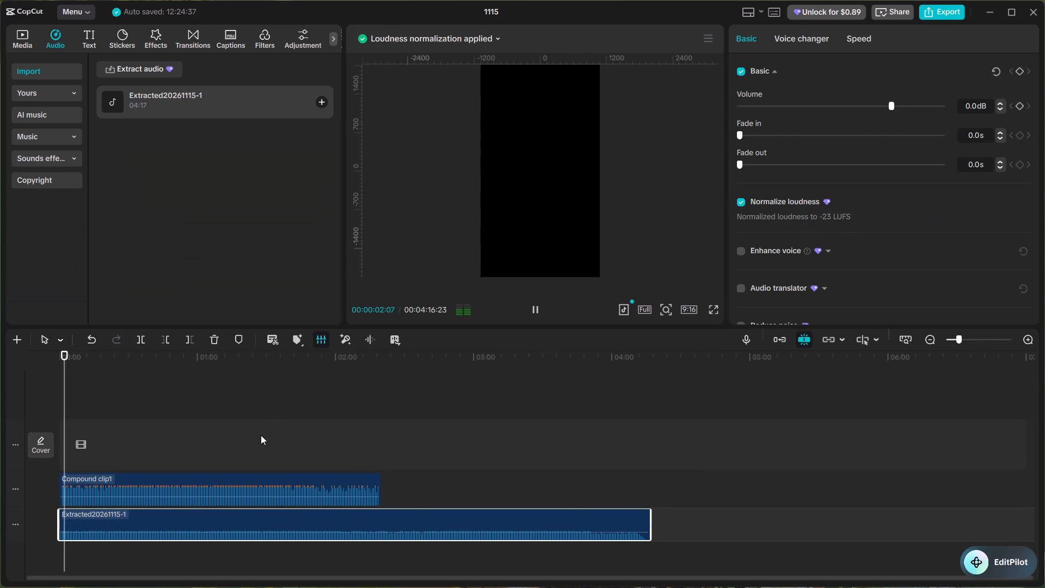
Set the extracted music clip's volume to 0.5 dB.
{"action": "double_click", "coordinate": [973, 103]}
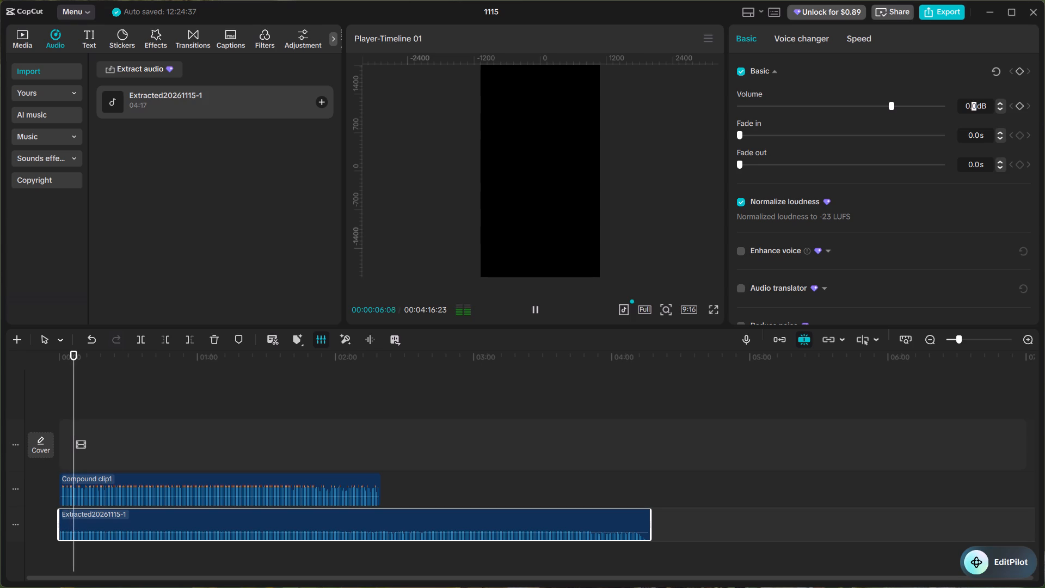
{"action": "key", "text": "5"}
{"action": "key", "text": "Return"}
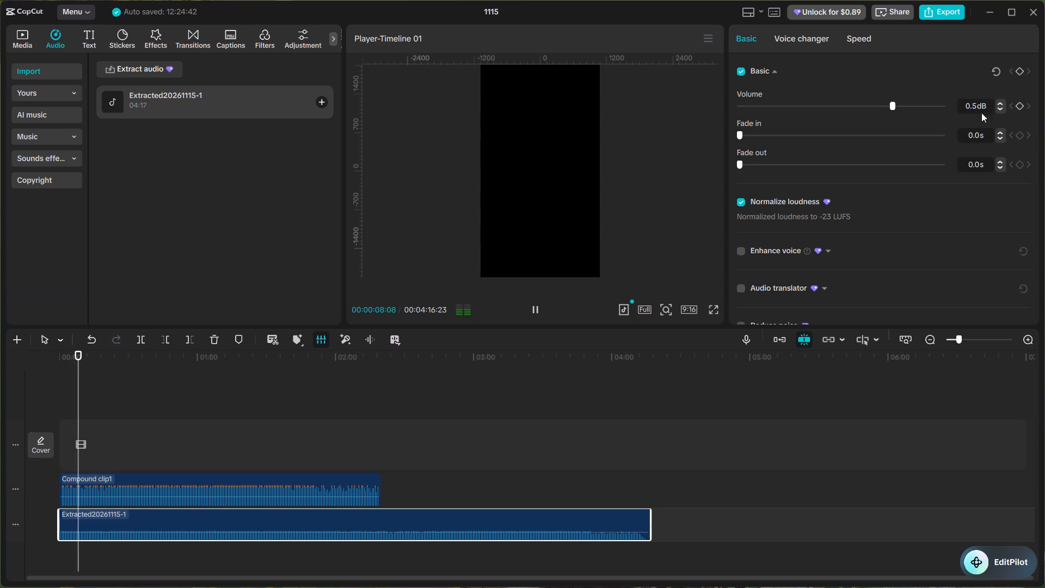
Lower the extracted music clip's volume to -6.0 dB while listening to the mix.
{"action": "left_click", "coordinate": [888, 105]}
{"action": "left_click", "coordinate": [888, 105]}
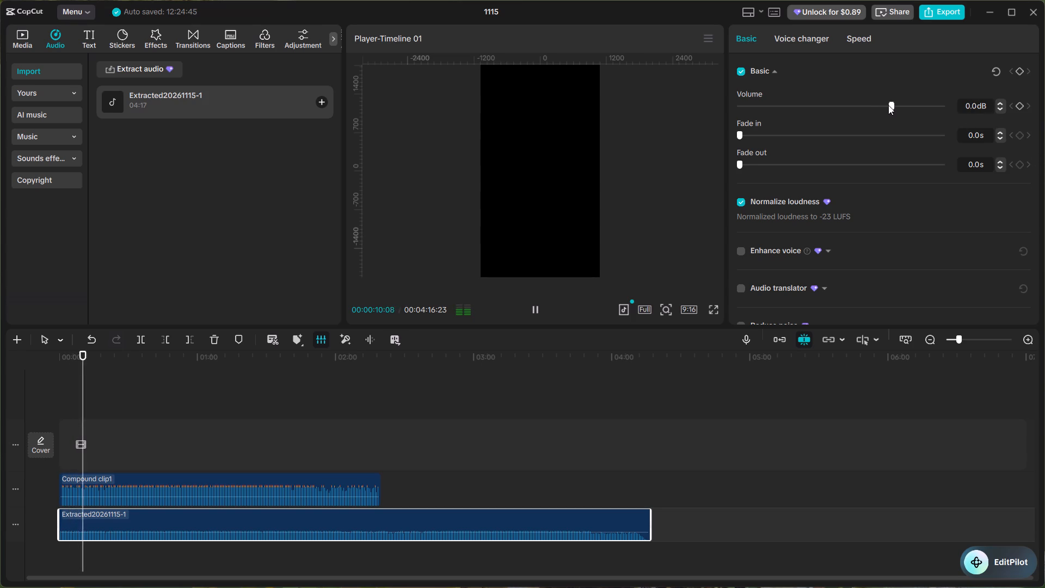
{"action": "left_click", "coordinate": [886, 106]}
{"action": "left_click", "coordinate": [886, 103]}
{"action": "left_click", "coordinate": [881, 103]}
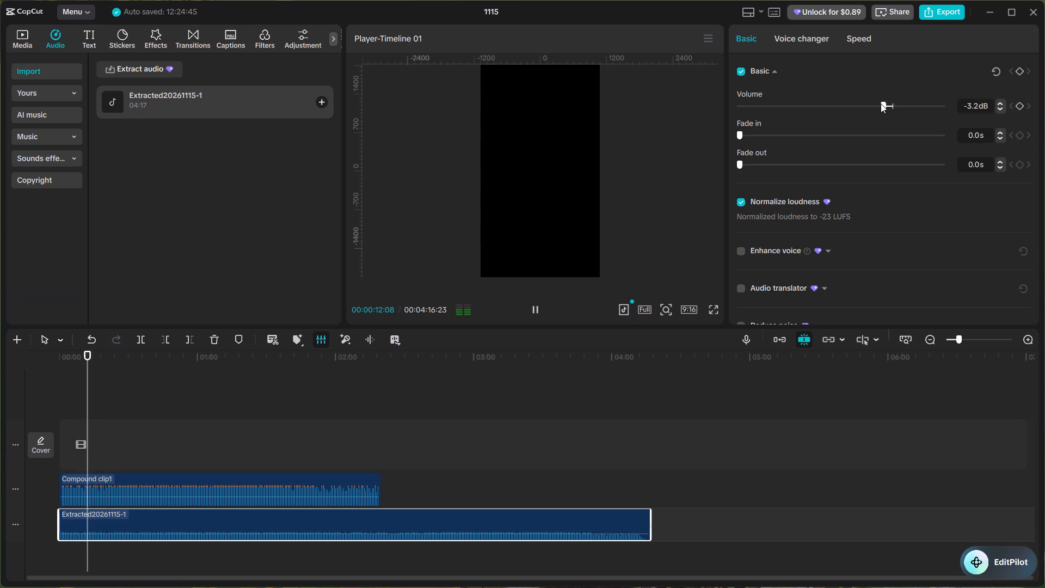
{"action": "left_click_drag", "start_coordinate": [880, 103], "coordinate": [876, 106]}
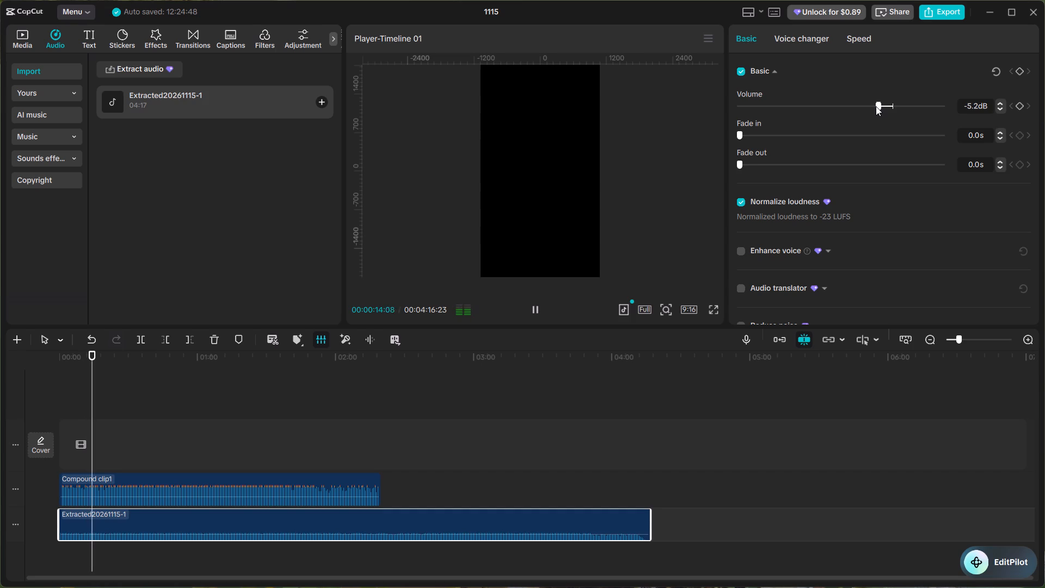
{"action": "left_click_drag", "start_coordinate": [876, 106], "coordinate": [875, 106]}
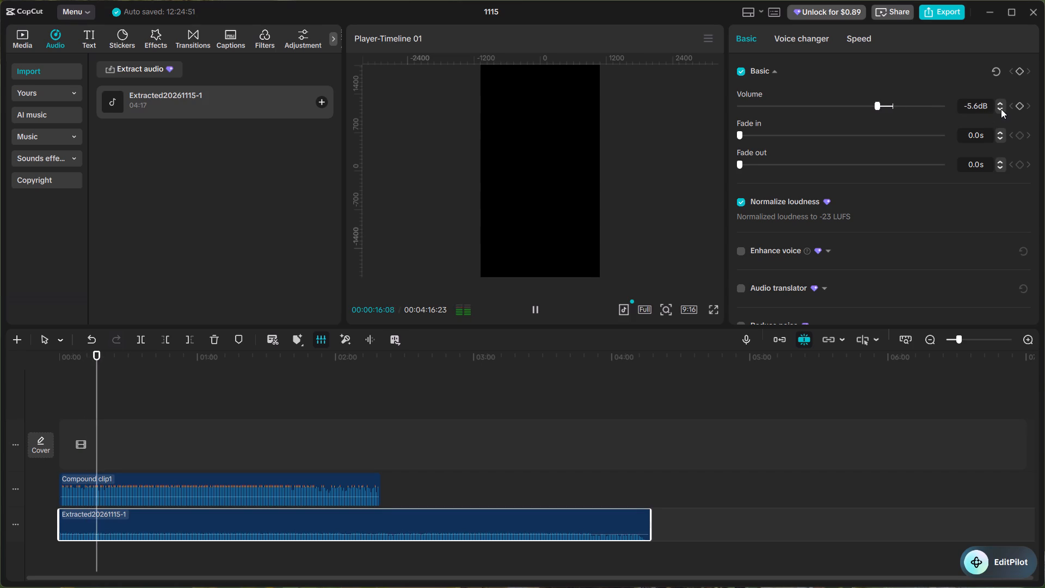
{"action": "left_click", "coordinate": [997, 107]}
{"action": "triple_click", "coordinate": [1001, 107]}
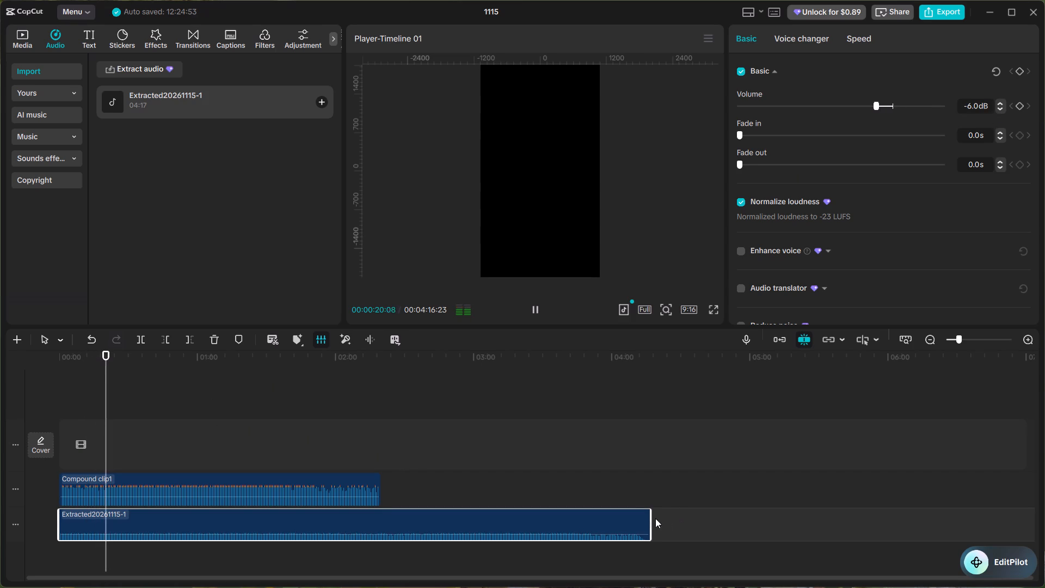
Trim the end of the extracted music clip to about 00:02:21:26, just past the end of the vocals.
{"action": "left_click_drag", "start_coordinate": [653, 518], "coordinate": [583, 518]}
{"action": "left_click", "coordinate": [626, 512]}
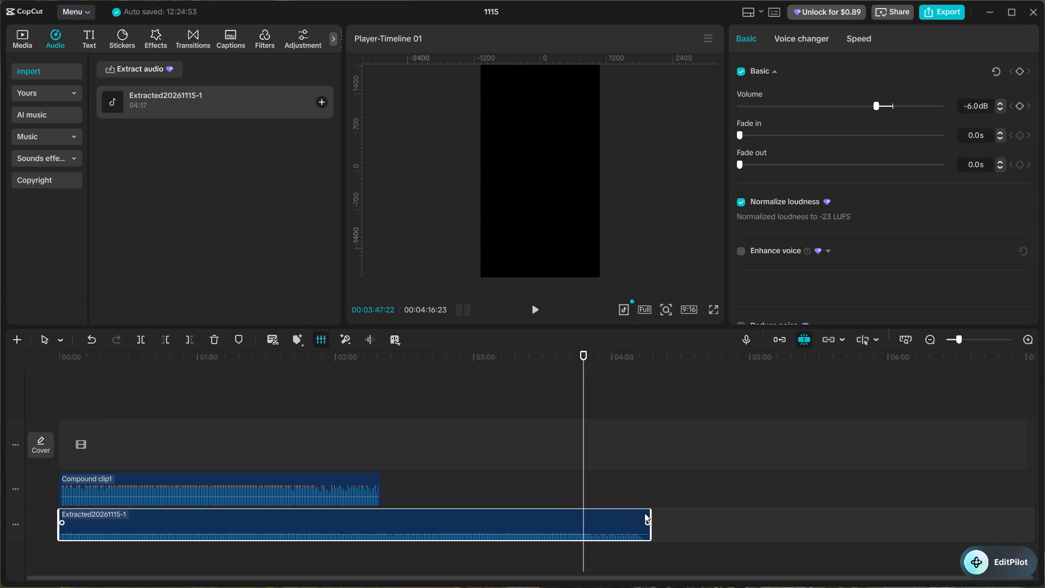
{"action": "key", "text": "space"}
{"action": "left_click_drag", "start_coordinate": [648, 513], "coordinate": [454, 517]}
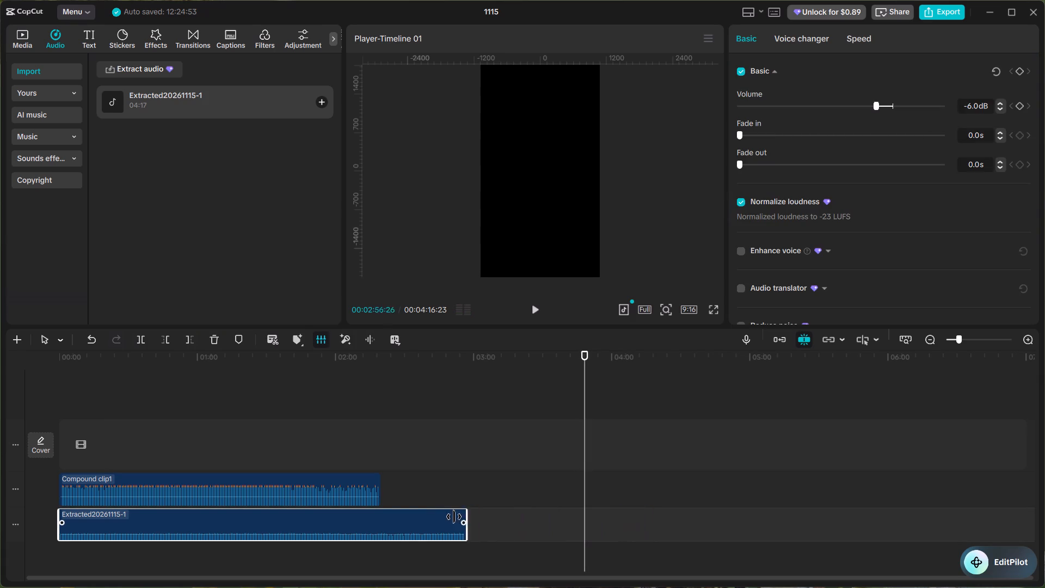
{"action": "left_click_drag", "start_coordinate": [454, 517], "coordinate": [384, 517]}
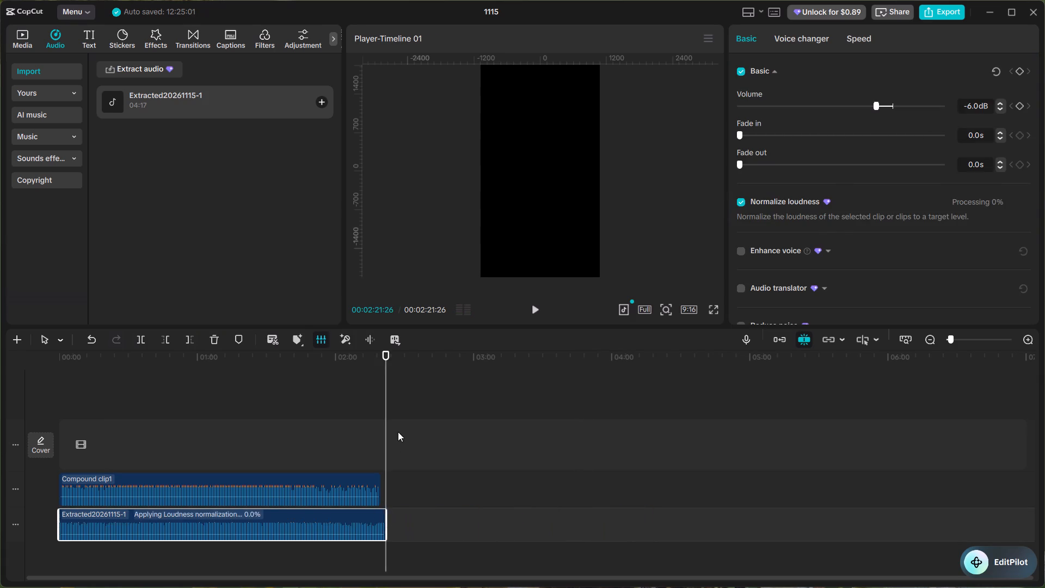
Play the end of the timeline, from where the vocals stop, to check the music's tail.
{"action": "scroll", "coordinate": [397, 430], "scroll_direction": "up", "scroll_amount": 7, "text": "ctrl"}
{"action": "scroll", "coordinate": [551, 455], "scroll_direction": "up", "scroll_amount": 8, "text": "ctrl"}
{"action": "left_click", "coordinate": [743, 438]}
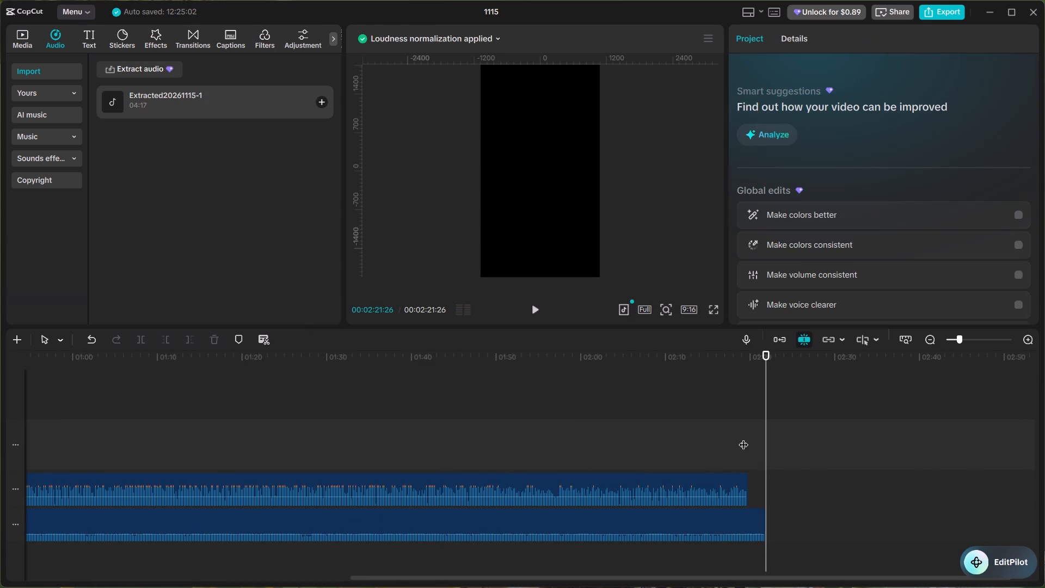
{"action": "left_click_drag", "start_coordinate": [743, 438], "coordinate": [755, 448]}
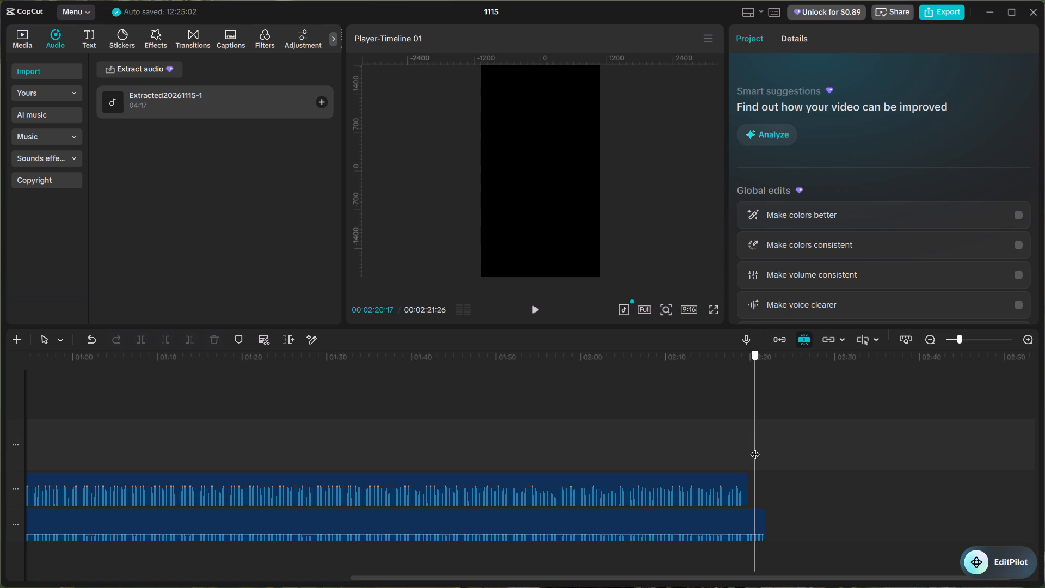
{"action": "left_click_drag", "start_coordinate": [755, 448], "coordinate": [746, 444]}
{"action": "key", "text": "space"}
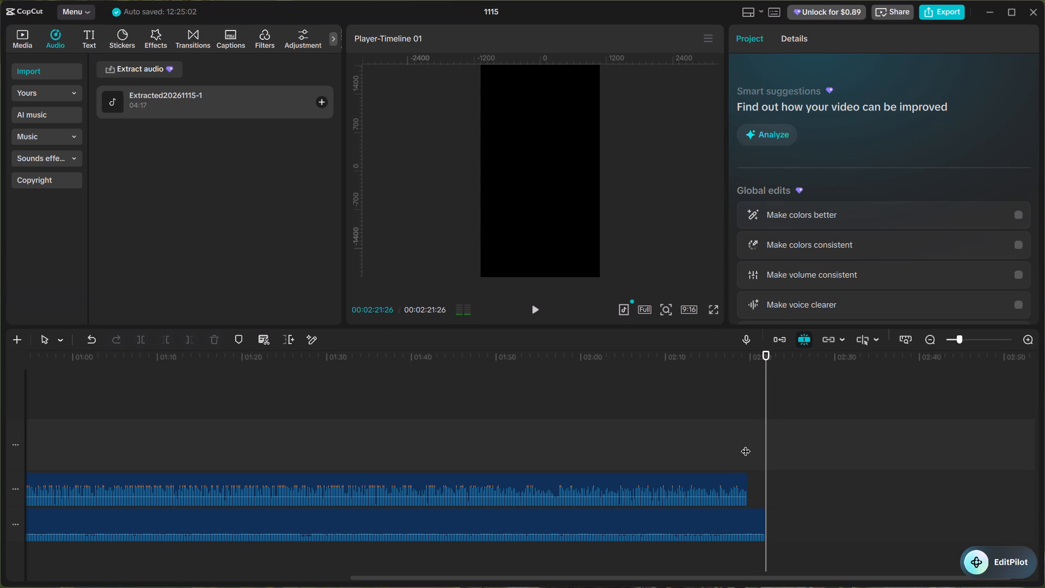
{"action": "left_click", "coordinate": [724, 446]}
Return the playhead to the start of the timeline and play the vocals and background music together.
{"action": "scroll", "coordinate": [726, 443], "scroll_direction": "down", "scroll_amount": 8}
{"action": "scroll", "coordinate": [481, 440], "scroll_direction": "down", "scroll_amount": 8, "text": "alt"}
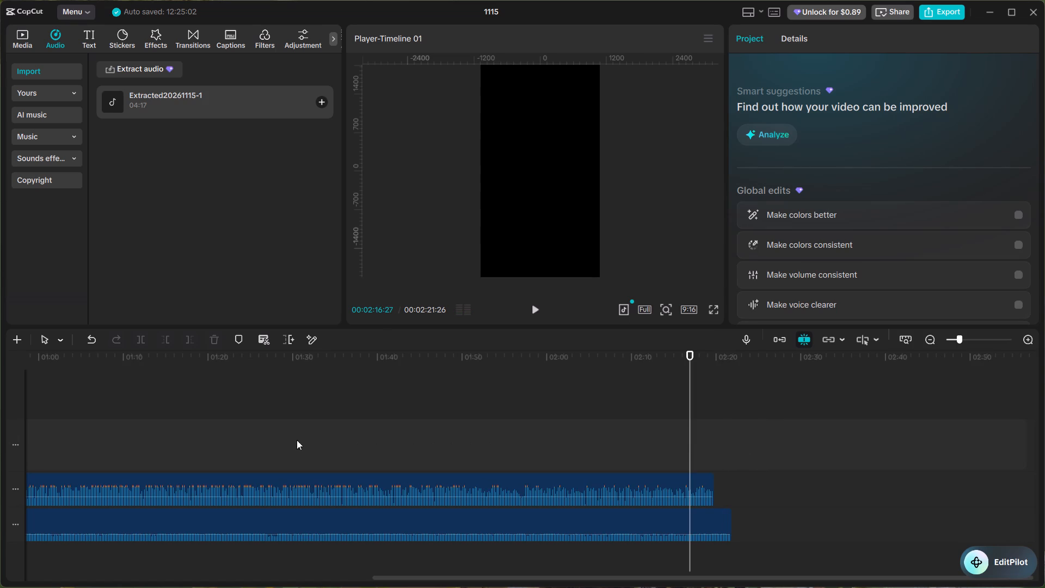
{"action": "scroll", "coordinate": [289, 441], "scroll_direction": "down", "scroll_amount": 15, "text": "alt"}
{"action": "scroll", "coordinate": [310, 443], "scroll_direction": "down", "scroll_amount": 9, "text": "ctrl"}
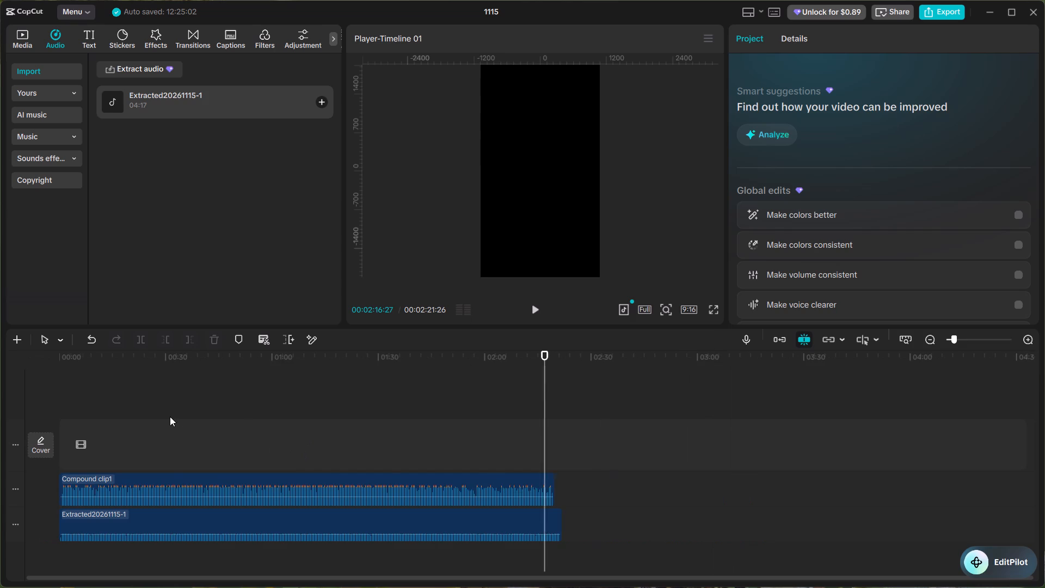
{"action": "left_click", "coordinate": [170, 416]}
{"action": "left_click_drag", "start_coordinate": [169, 416], "coordinate": [47, 438]}
{"action": "key", "text": "space"}
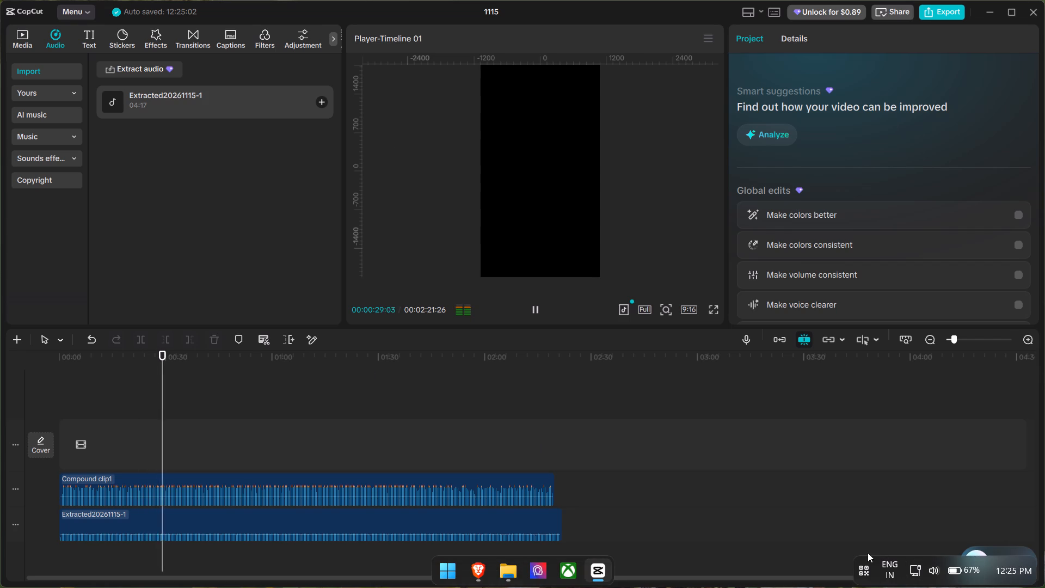
Show the hidden system tray icons on the Windows taskbar.
{"action": "left_click", "coordinate": [860, 575]}
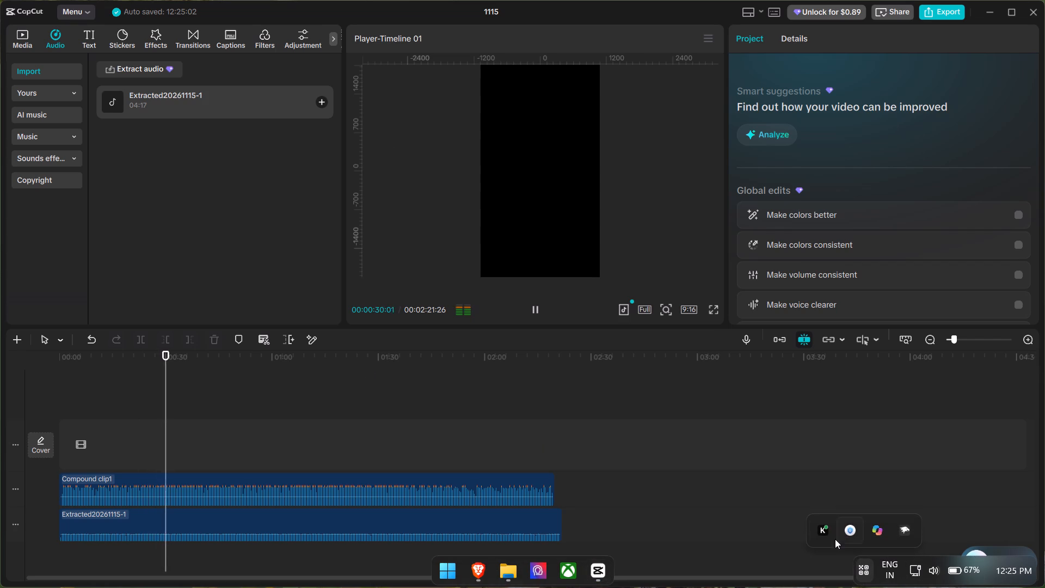
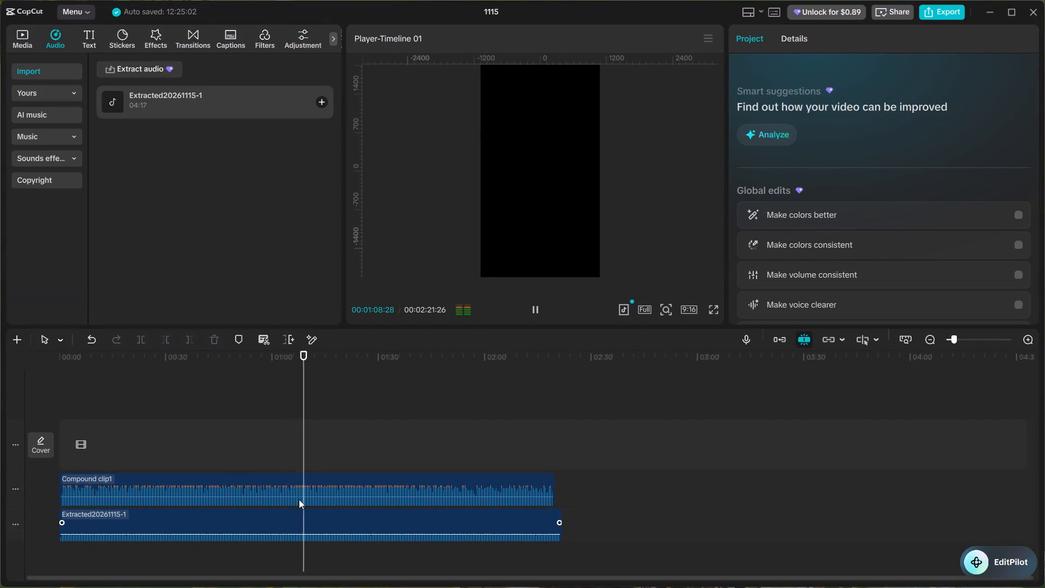
Lower the volume of the extracted background music clip to about -7 dB.
{"action": "scroll", "coordinate": [315, 445], "scroll_direction": "up", "scroll_amount": 8, "text": "ctrl"}
{"action": "scroll", "coordinate": [315, 449], "scroll_direction": "down", "scroll_amount": 8, "text": "ctrl"}
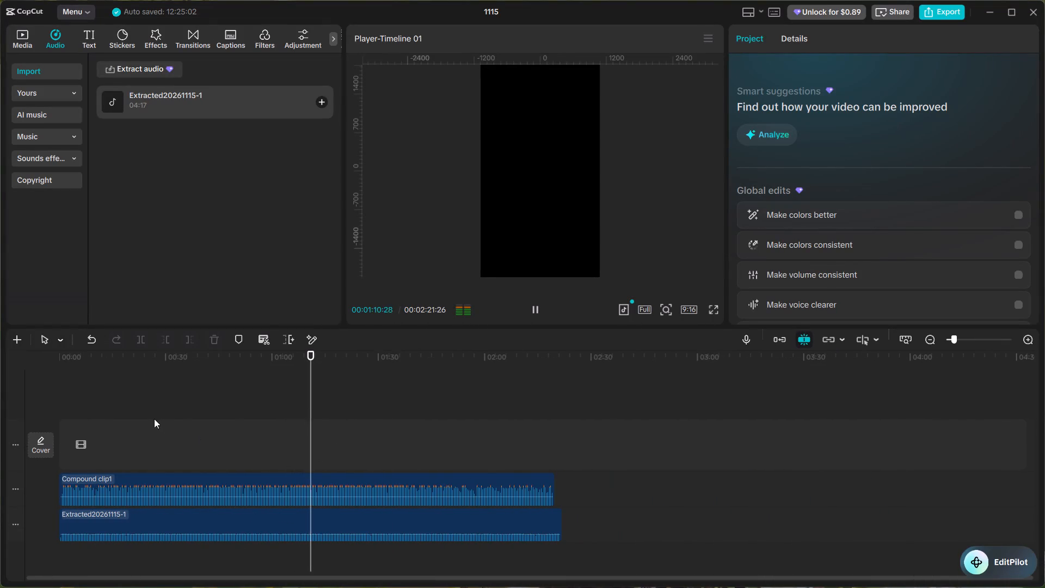
{"action": "left_click", "coordinate": [262, 536]}
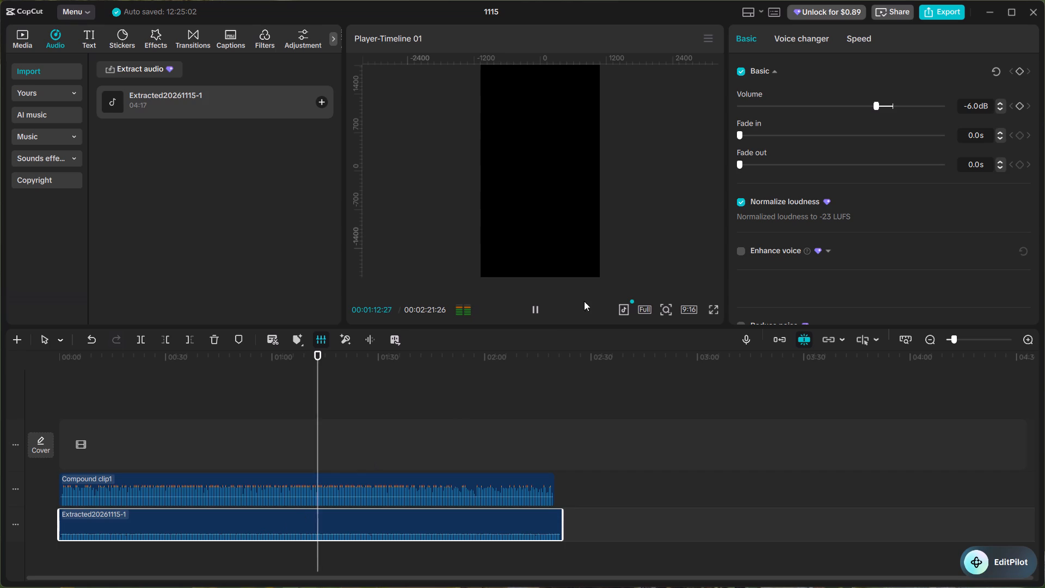
{"action": "triple_click", "coordinate": [999, 109]}
{"action": "left_click", "coordinate": [999, 109]}
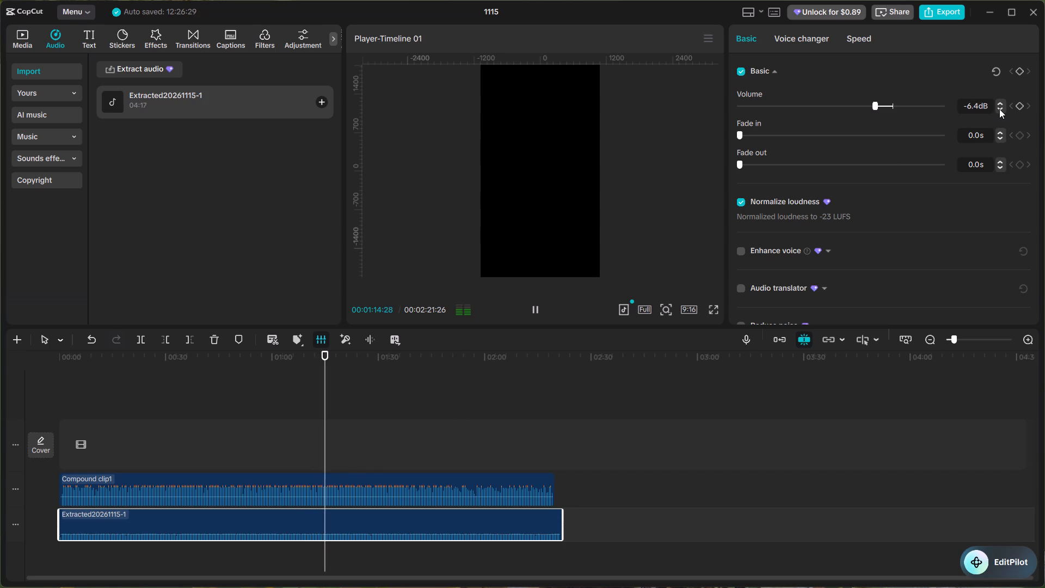
{"action": "left_click", "coordinate": [999, 109]}
{"action": "triple_click", "coordinate": [999, 109]}
{"action": "left_click", "coordinate": [999, 109]}
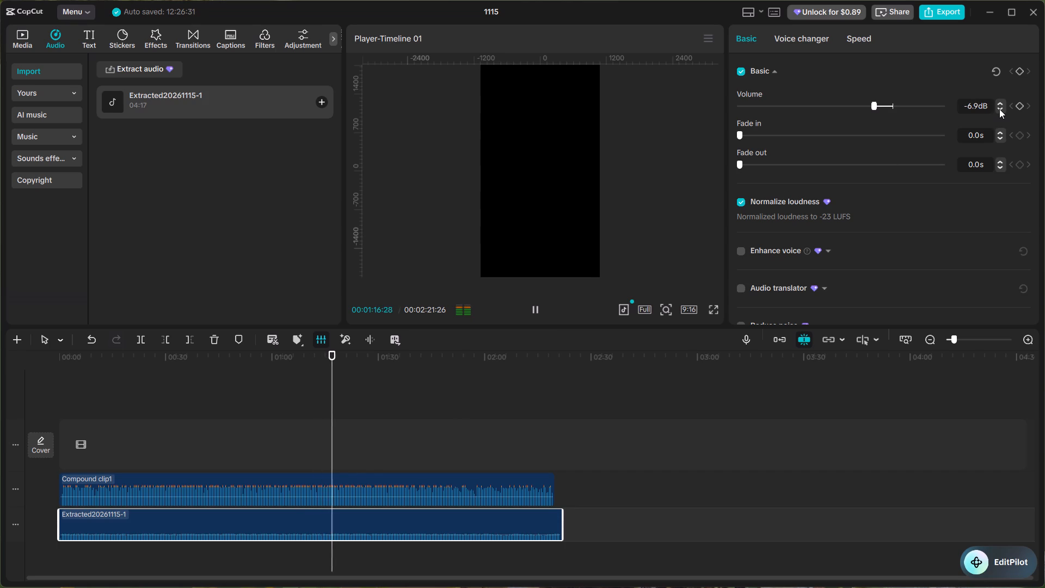
{"action": "left_click", "coordinate": [999, 109]}
Play the opening of the timeline to check the vocals against the background music, and return the playhead to 00:00:00:00.
{"action": "left_click", "coordinate": [137, 446]}
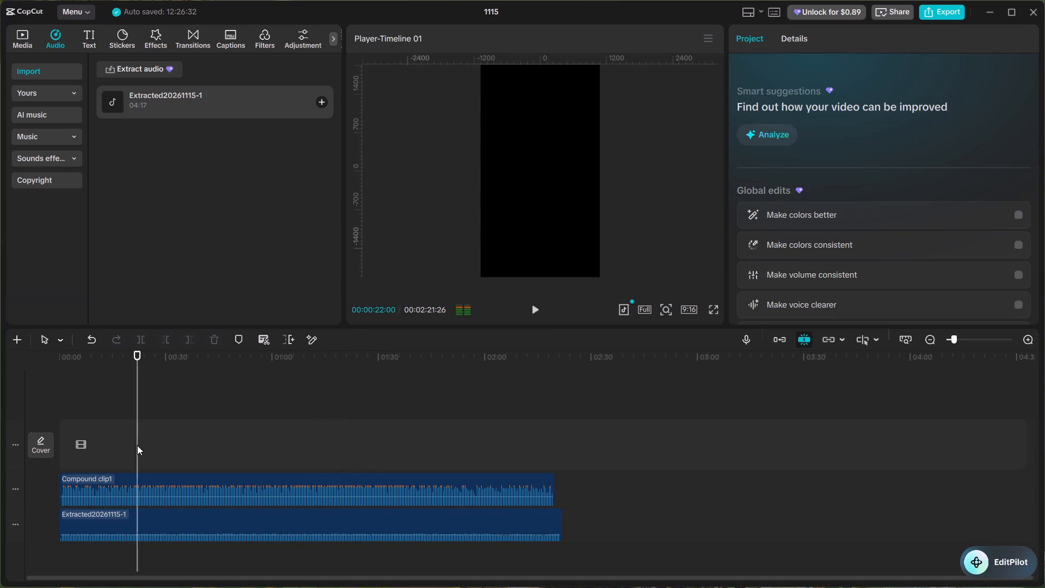
{"action": "left_click_drag", "start_coordinate": [137, 445], "coordinate": [54, 467]}
{"action": "key", "text": "space"}
{"action": "key", "text": "space"}
{"action": "key", "text": "space"}
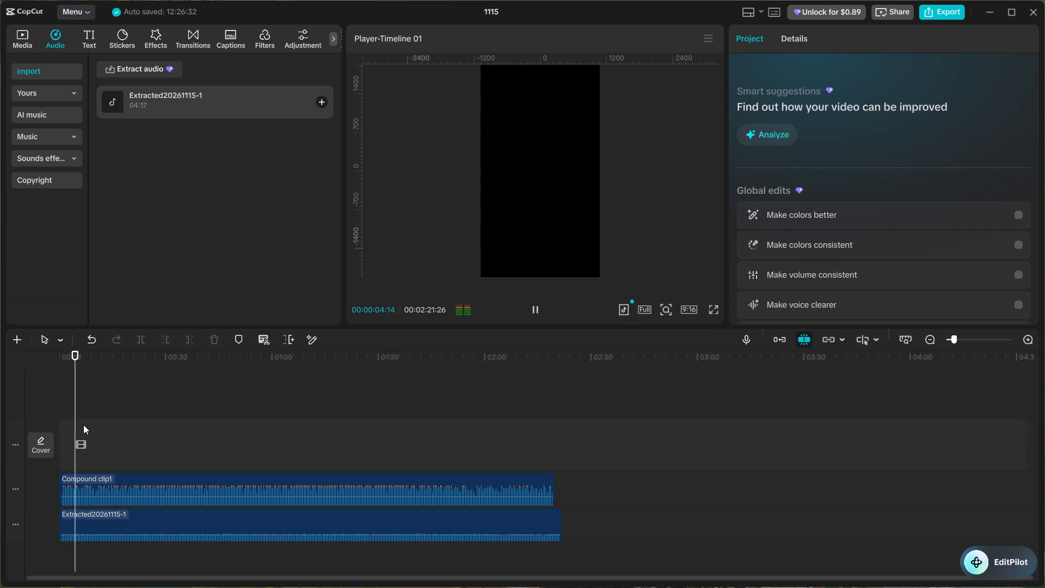
{"action": "left_click", "coordinate": [83, 425]}
{"action": "left_click_drag", "start_coordinate": [83, 425], "coordinate": [32, 442]}
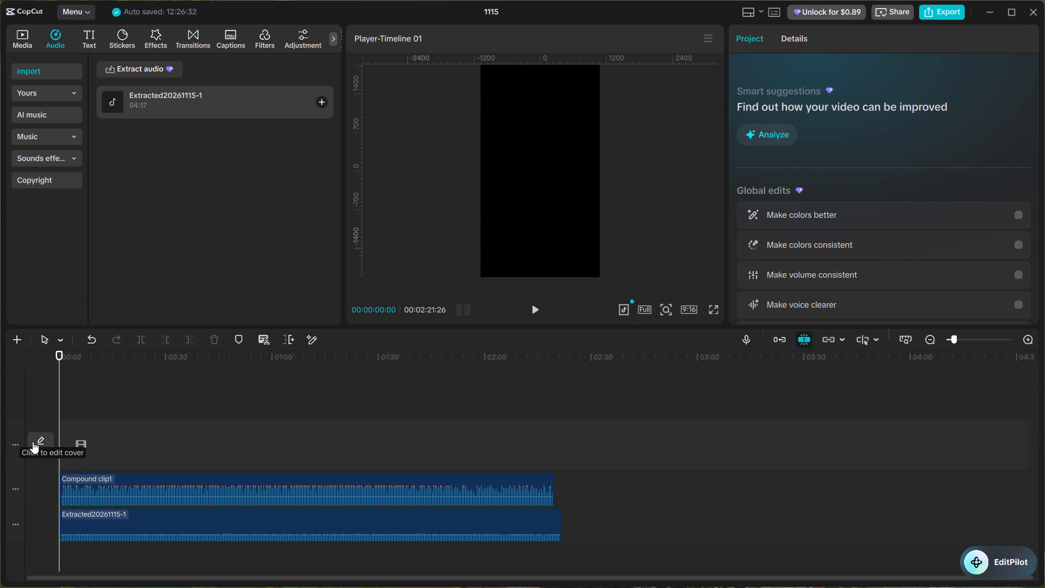
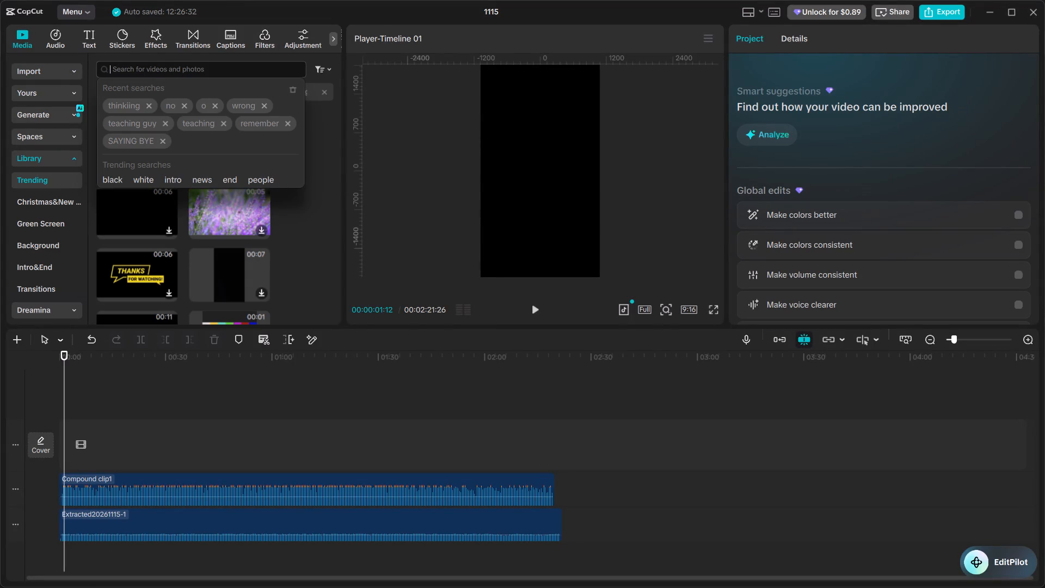
Search the stock media library for "THINKING", limit it to portrait orientation, and look through the clips for suitable footage.
{"action": "type", "text": "THINKING"}
{"action": "key", "text": "Return"}
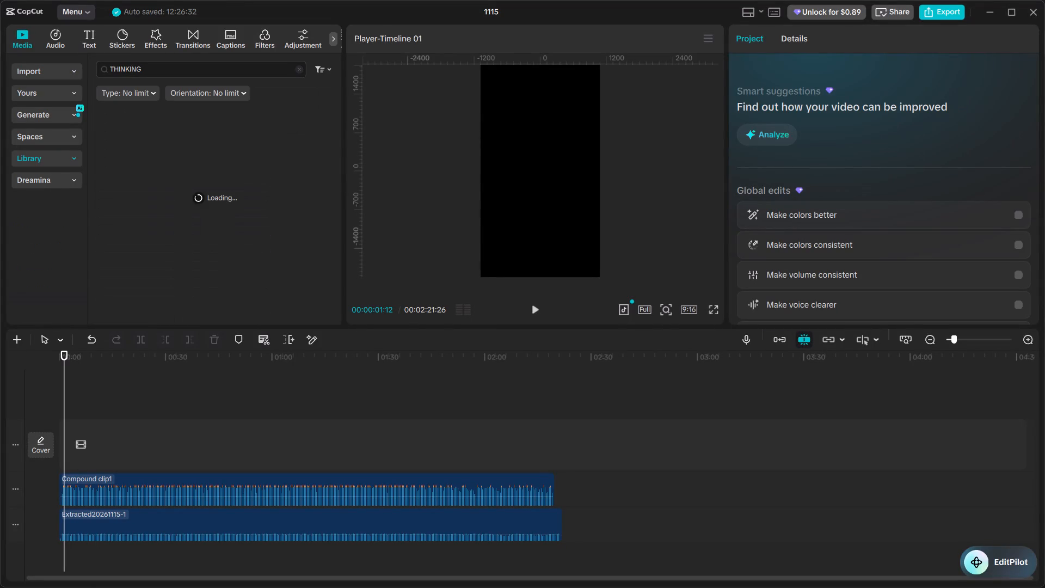
{"action": "left_click", "coordinate": [211, 96]}
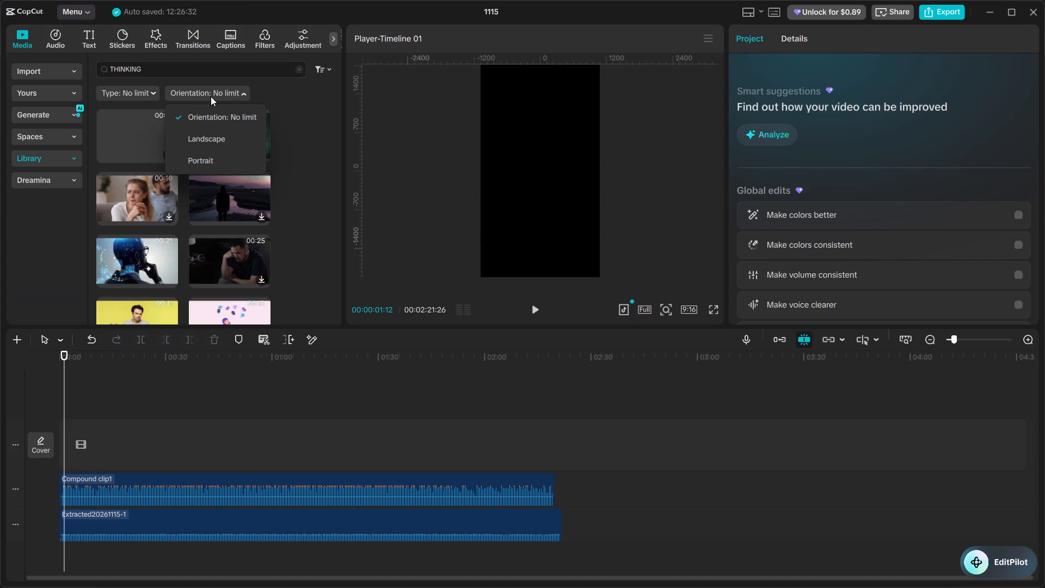
{"action": "left_click", "coordinate": [212, 159]}
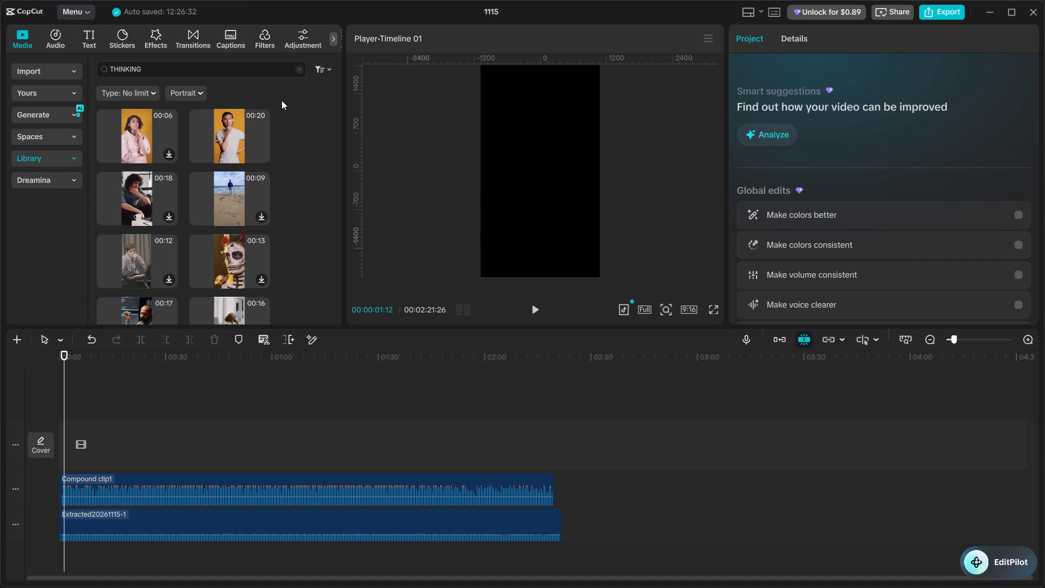
{"action": "scroll", "coordinate": [276, 115], "scroll_direction": "down", "scroll_amount": 2}
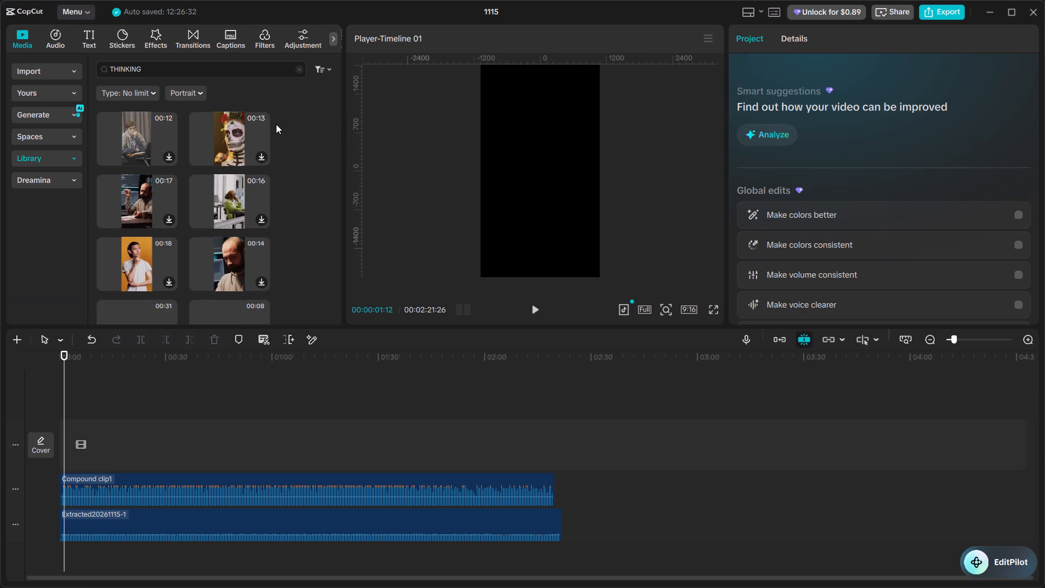
{"action": "scroll", "coordinate": [276, 124], "scroll_direction": "down", "scroll_amount": 2}
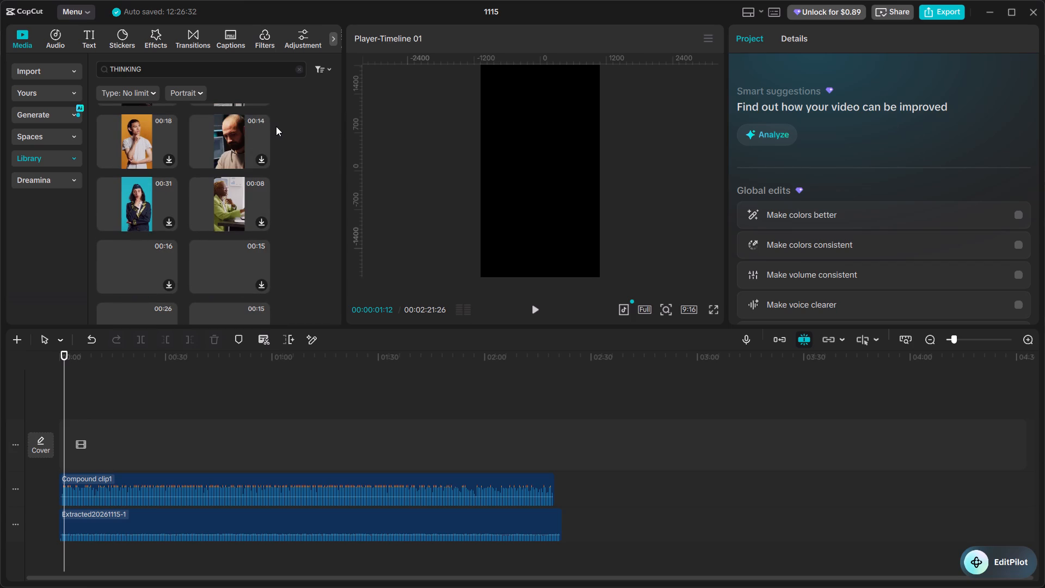
{"action": "scroll", "coordinate": [276, 129], "scroll_direction": "down", "scroll_amount": 2}
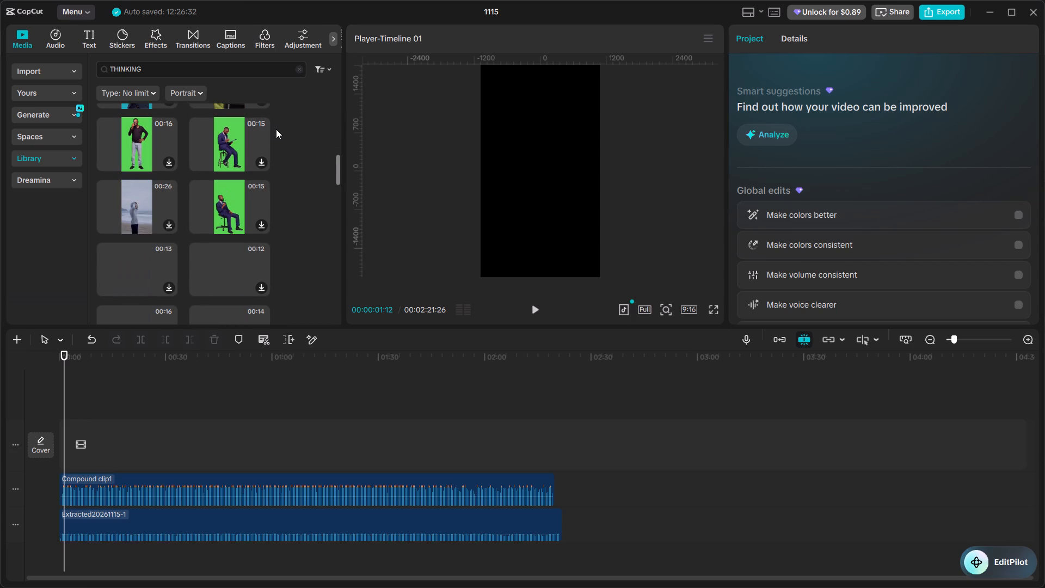
{"action": "scroll", "coordinate": [276, 129], "scroll_direction": "down", "scroll_amount": 4}
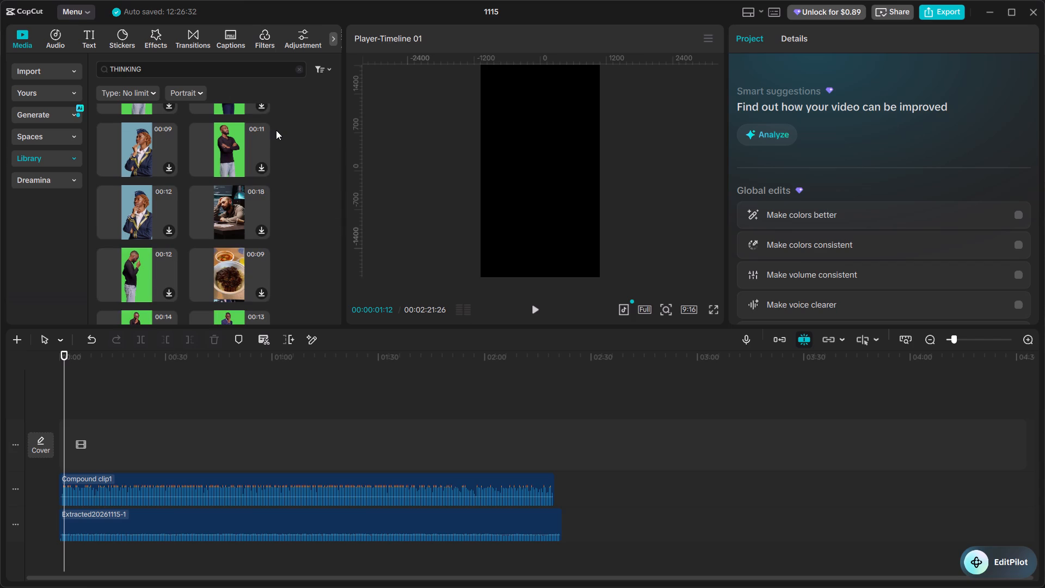
{"action": "scroll", "coordinate": [276, 132], "scroll_direction": "down", "scroll_amount": 3}
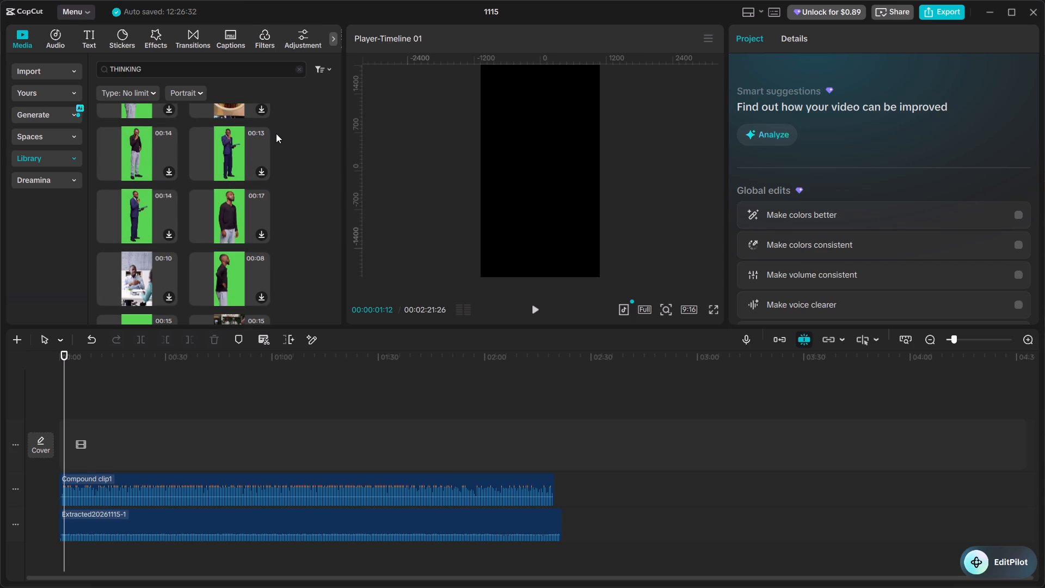
{"action": "scroll", "coordinate": [276, 134], "scroll_direction": "down", "scroll_amount": 3}
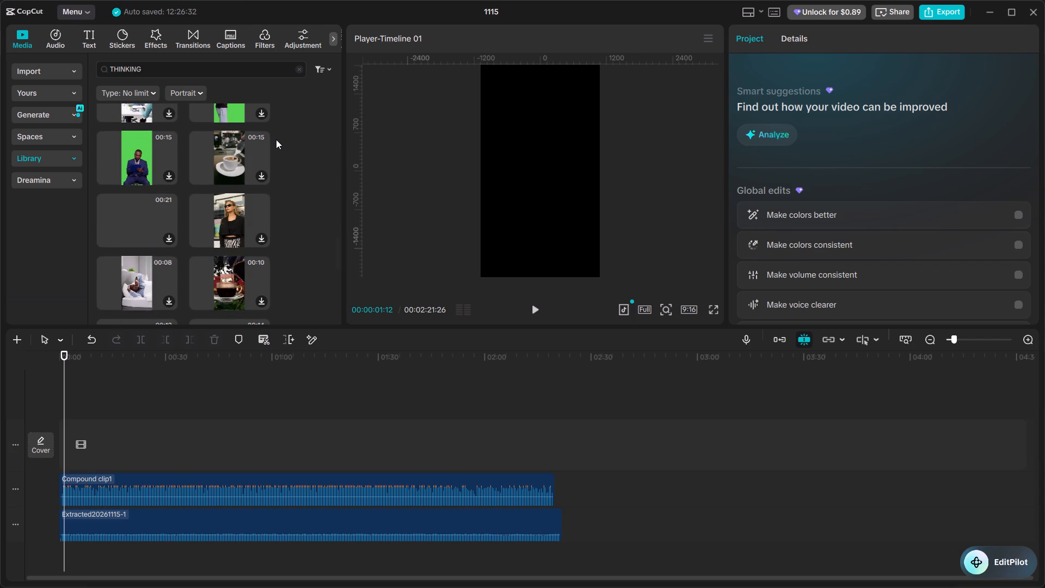
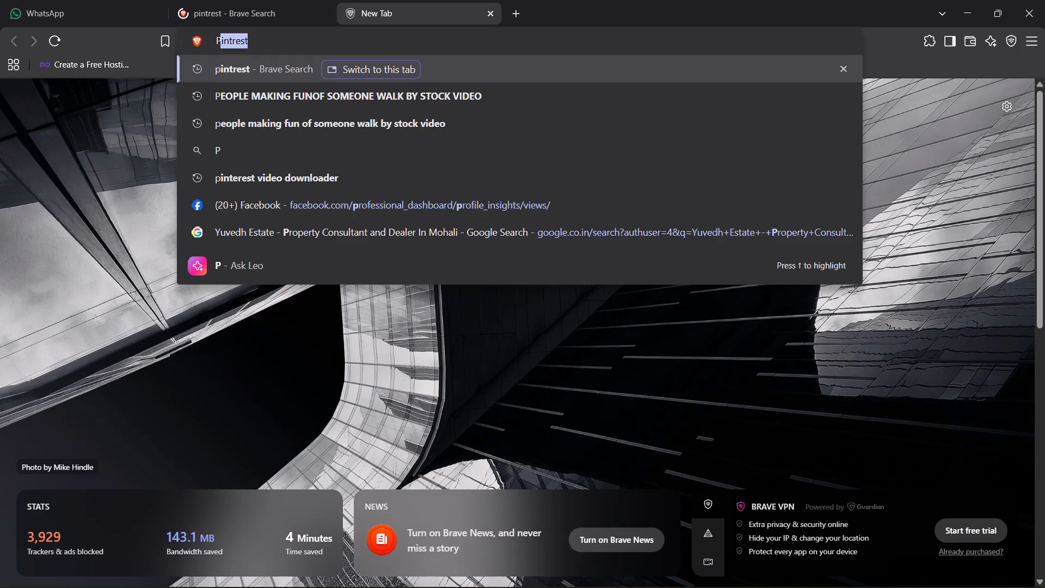
Search the web for "pinterest video downloader" in the new browser tab.
{"action": "type", "text": "INTR"}
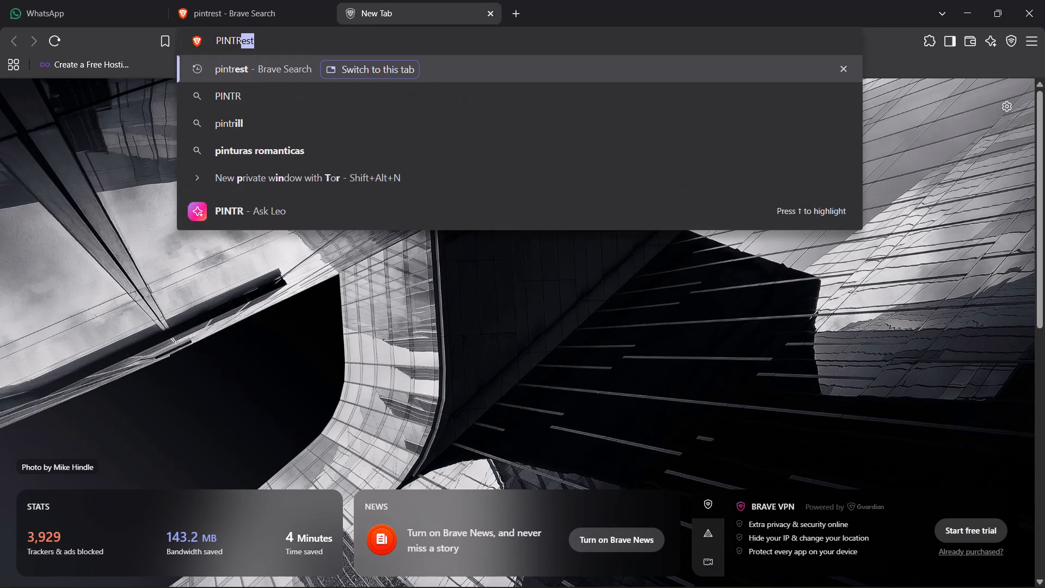
{"action": "key", "text": "Right"}
{"action": "key", "text": "space"}
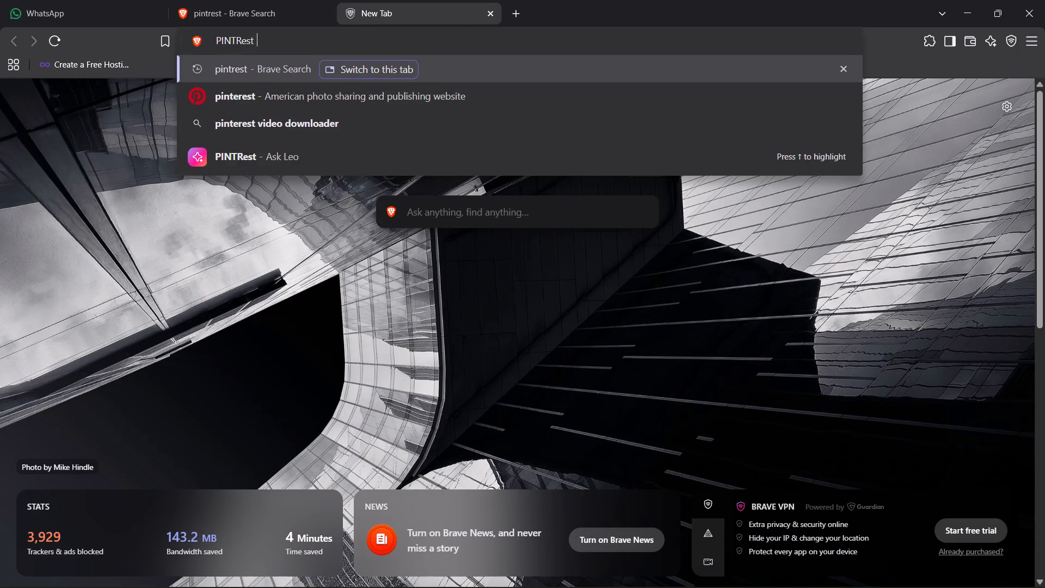
{"action": "key", "text": "Down"}
{"action": "key", "text": "Down"}
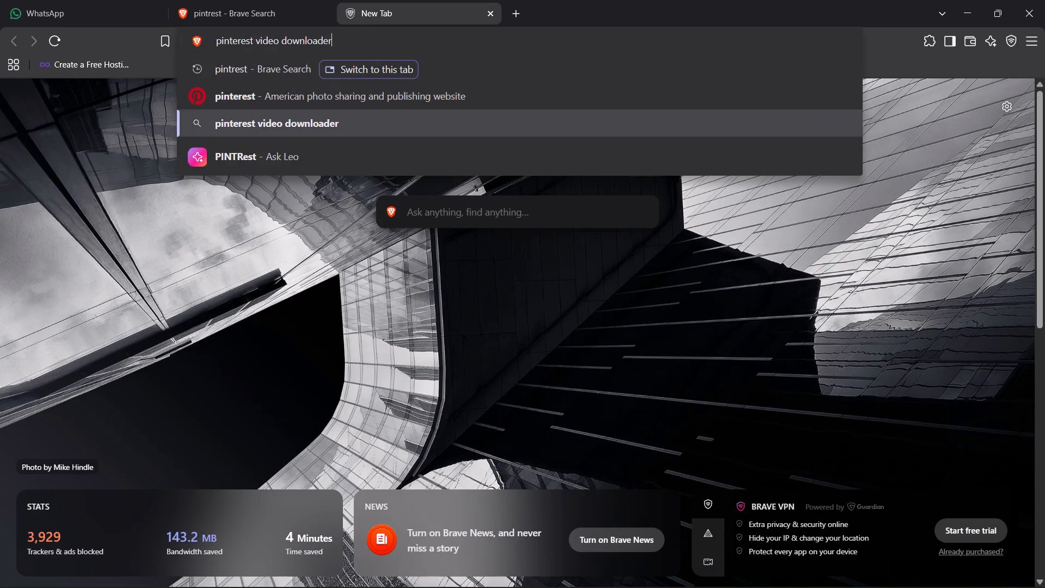
{"action": "key", "text": "Return"}
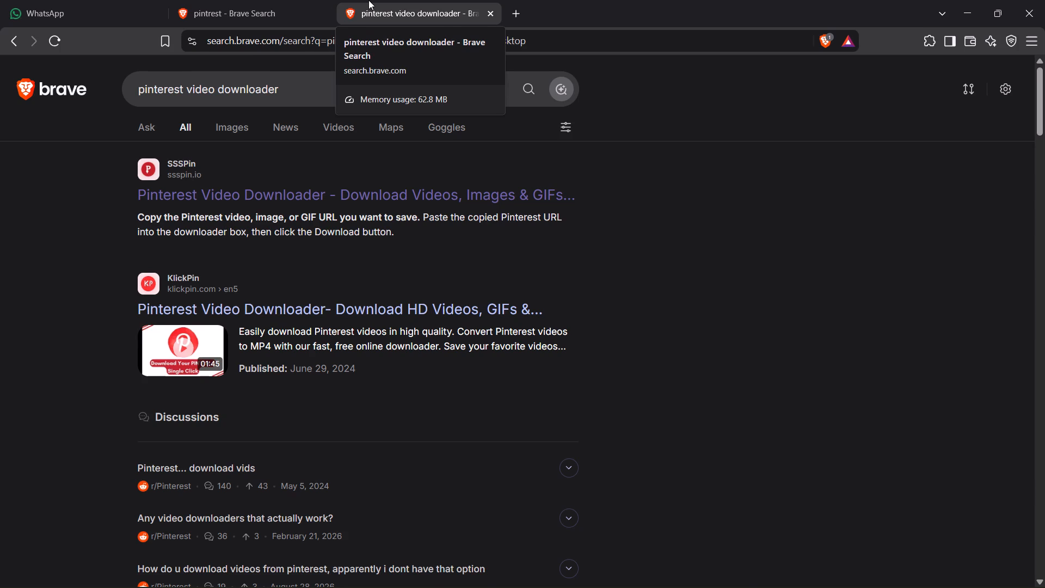
{"action": "key", "text": "space"}
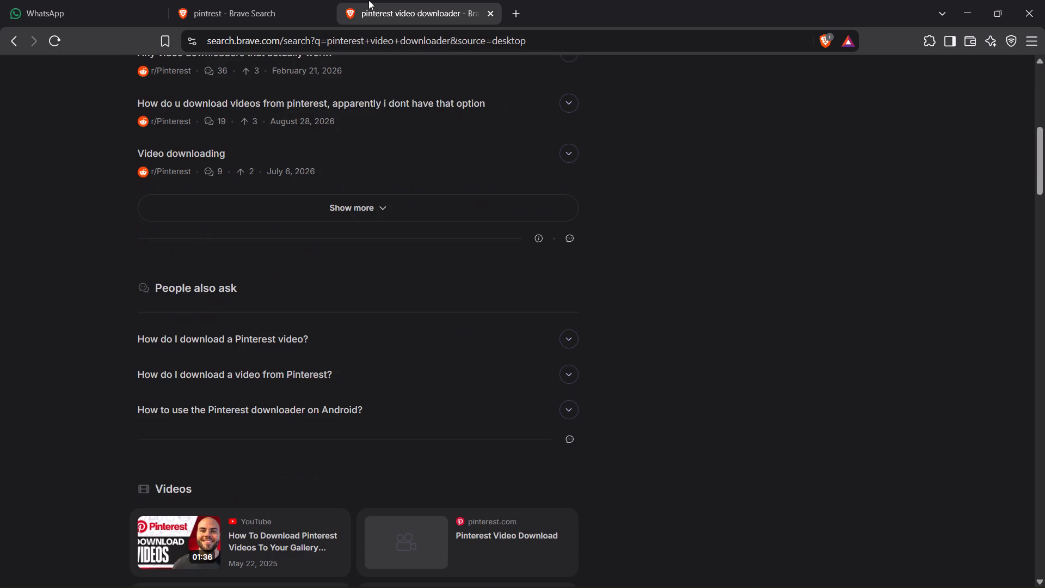
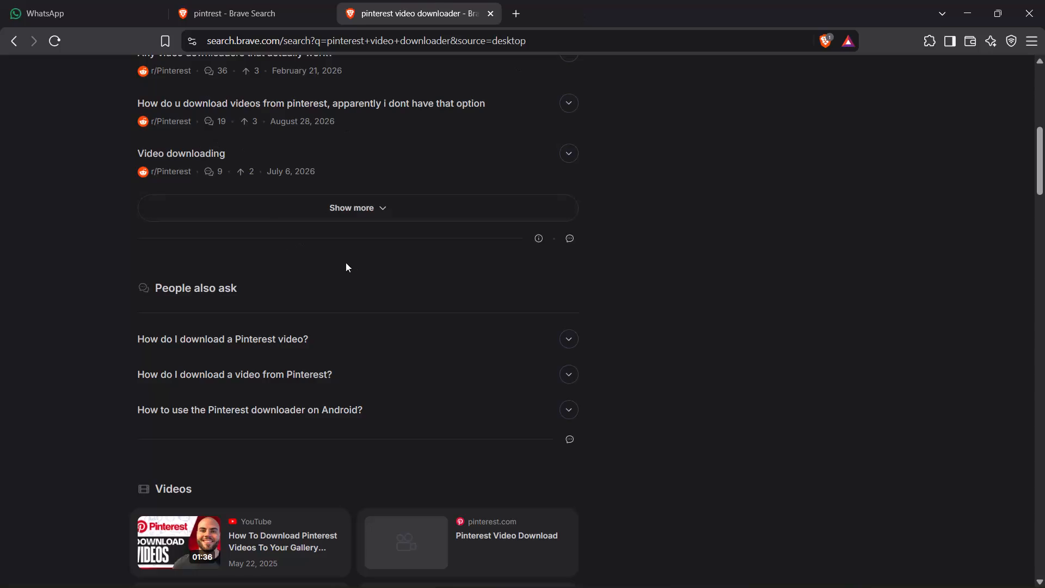
Open the SSSPin Pinterest video downloader from the search results.
{"action": "scroll", "coordinate": [371, 84], "scroll_direction": "up", "scroll_amount": 11}
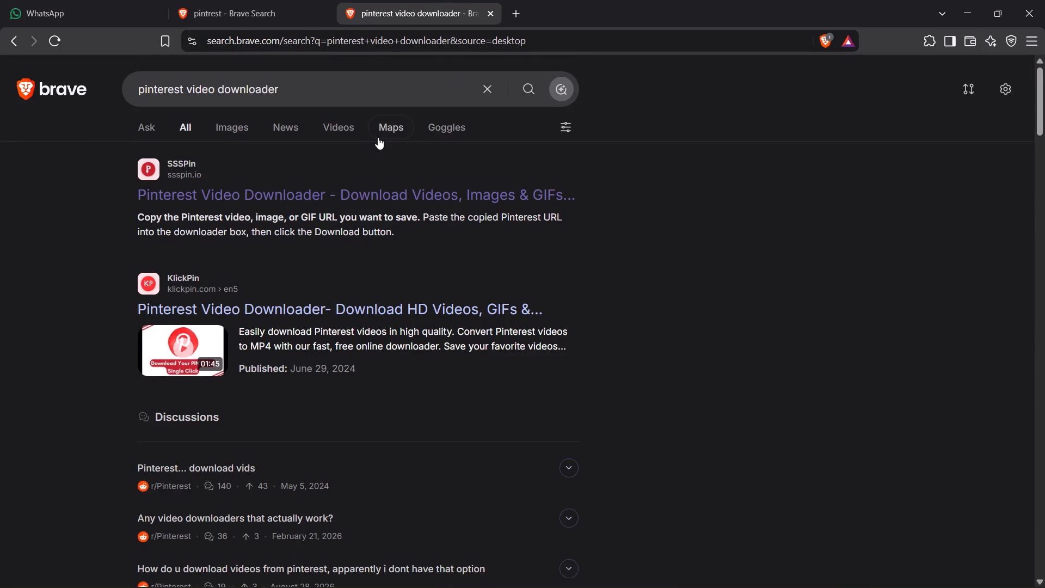
{"action": "scroll", "coordinate": [378, 137], "scroll_direction": "up", "scroll_amount": 4}
{"action": "left_click", "coordinate": [327, 193]}
Open the Pinterest website from the "pintrest" search results in the other browser tab.
{"action": "left_click", "coordinate": [274, 2]}
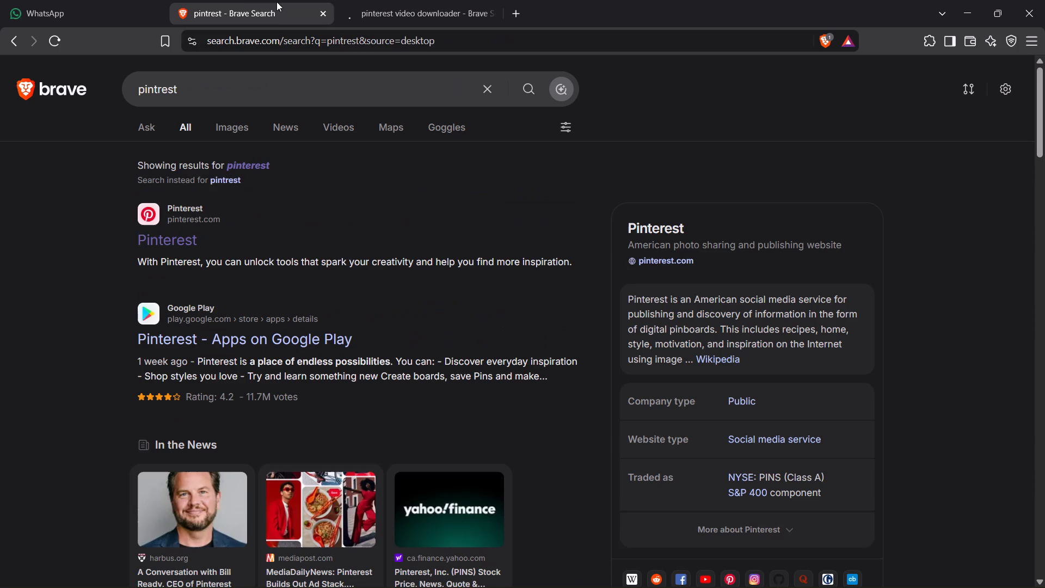
{"action": "left_click", "coordinate": [185, 238]}
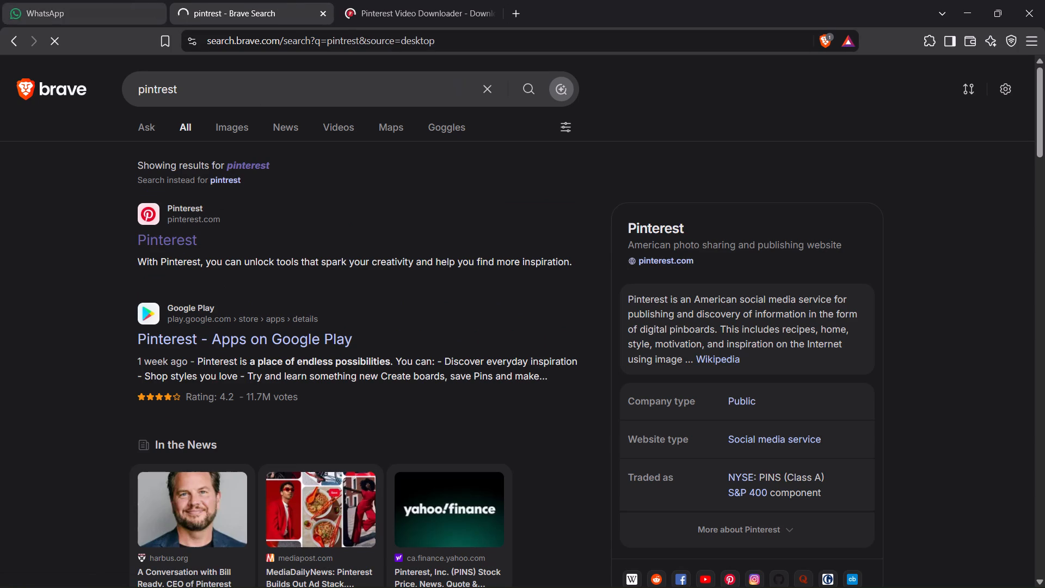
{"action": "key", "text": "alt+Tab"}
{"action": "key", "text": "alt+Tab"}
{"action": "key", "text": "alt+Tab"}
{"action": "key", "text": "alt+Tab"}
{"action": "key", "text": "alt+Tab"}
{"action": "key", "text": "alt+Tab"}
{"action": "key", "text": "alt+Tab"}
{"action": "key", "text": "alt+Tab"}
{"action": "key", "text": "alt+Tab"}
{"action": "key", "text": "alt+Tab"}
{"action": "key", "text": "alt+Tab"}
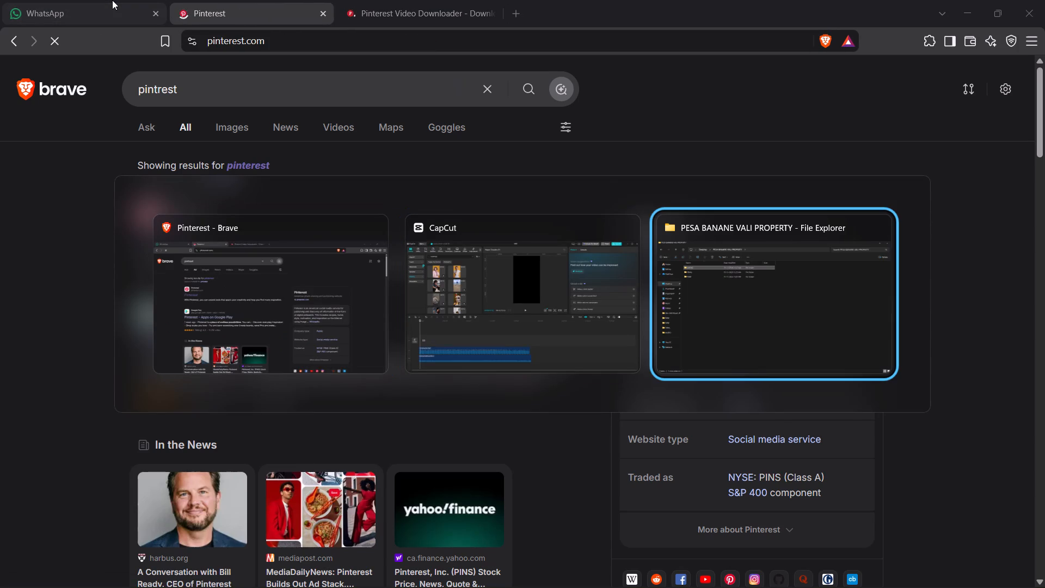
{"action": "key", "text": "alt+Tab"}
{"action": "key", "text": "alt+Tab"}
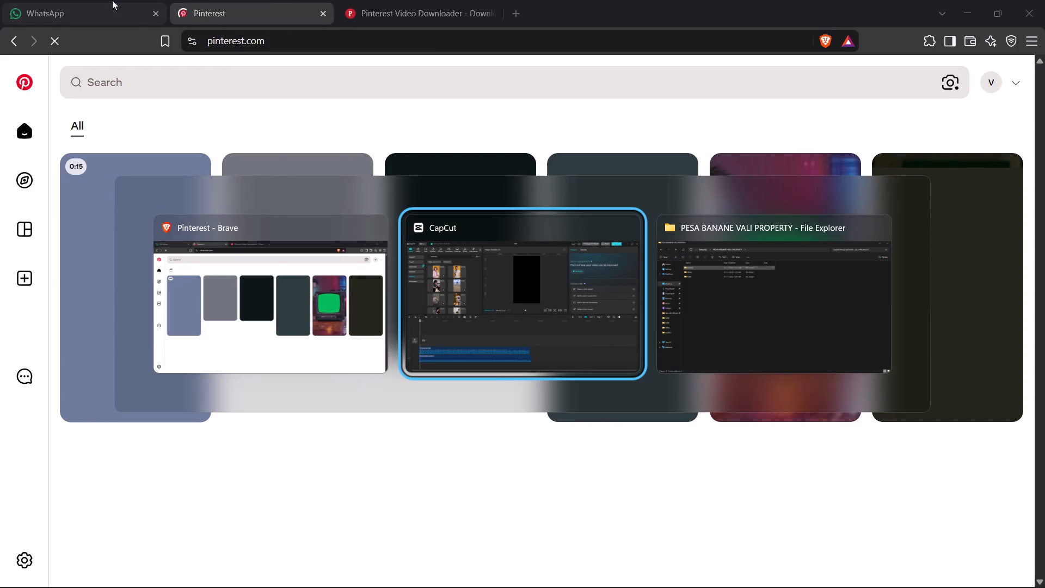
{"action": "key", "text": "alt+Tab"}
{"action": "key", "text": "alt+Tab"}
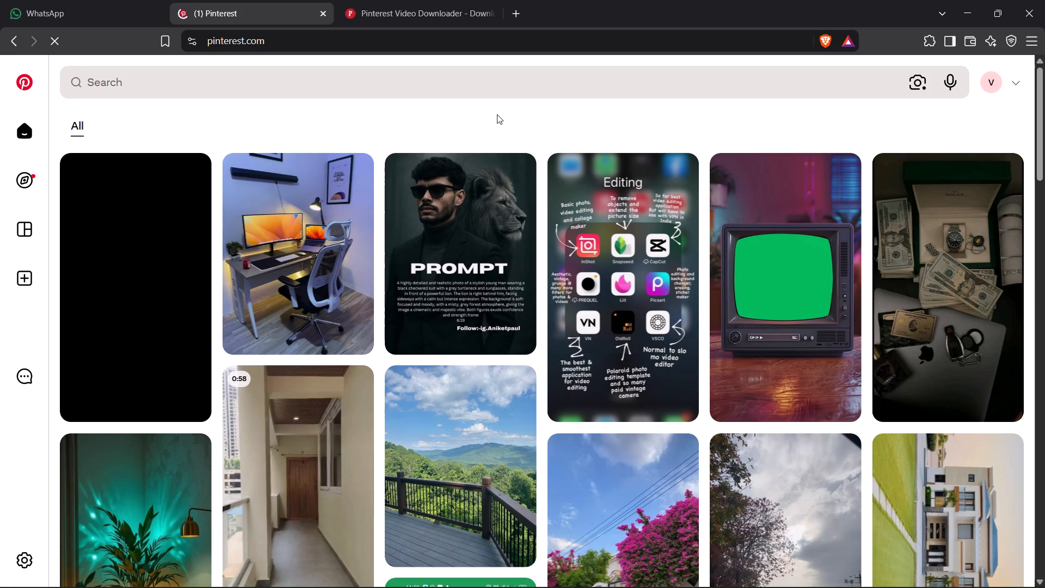
Search Pinterest for "INDIAN MAN THINKING VIDEO".
{"action": "left_click", "coordinate": [397, 95]}
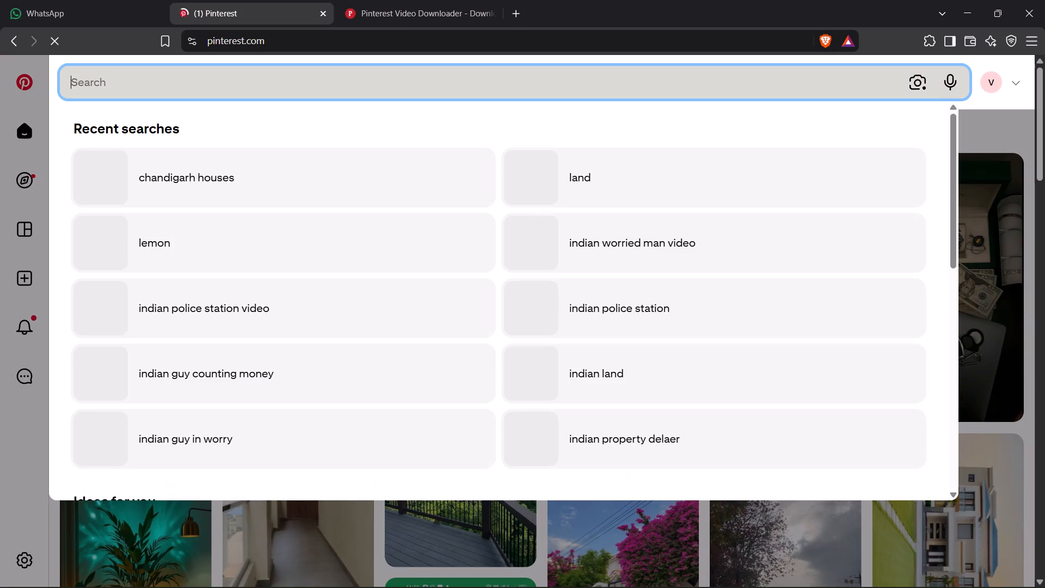
{"action": "type", "text": "INDIAN"}
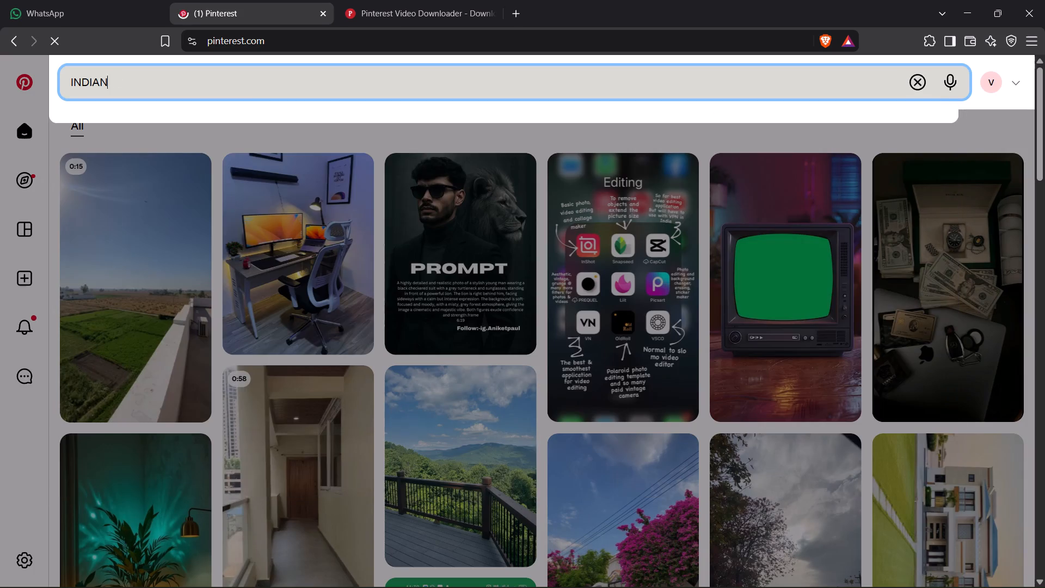
{"action": "key", "text": "space"}
{"action": "type", "text": "MAN THINKING VIDEO"}
{"action": "key", "text": "Return"}
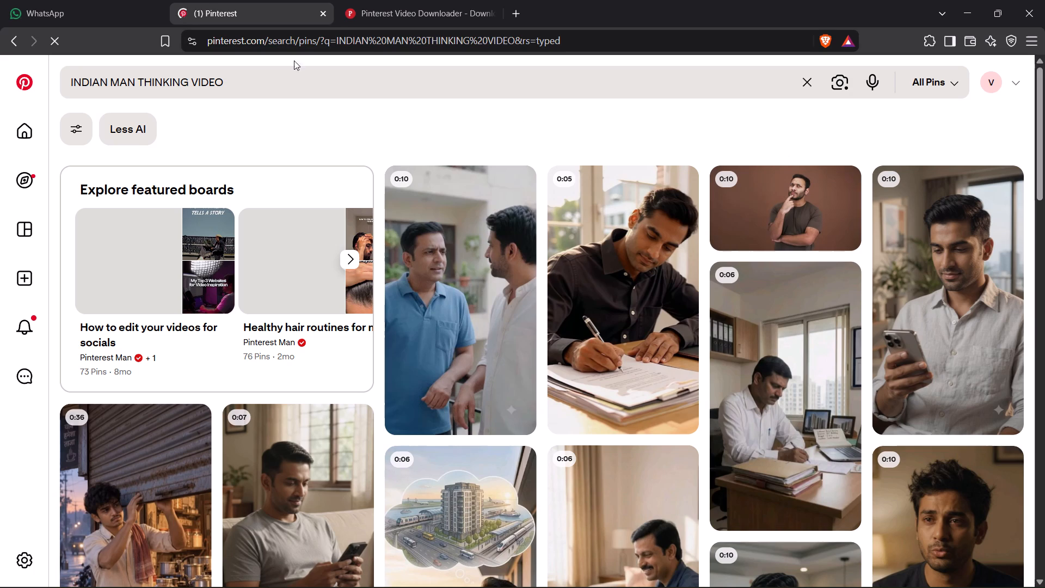
Change the Pinterest search to "INDIAN MAN REMEMBERING VIDEO", with a space before the last word.
{"action": "double_click", "coordinate": [171, 81]}
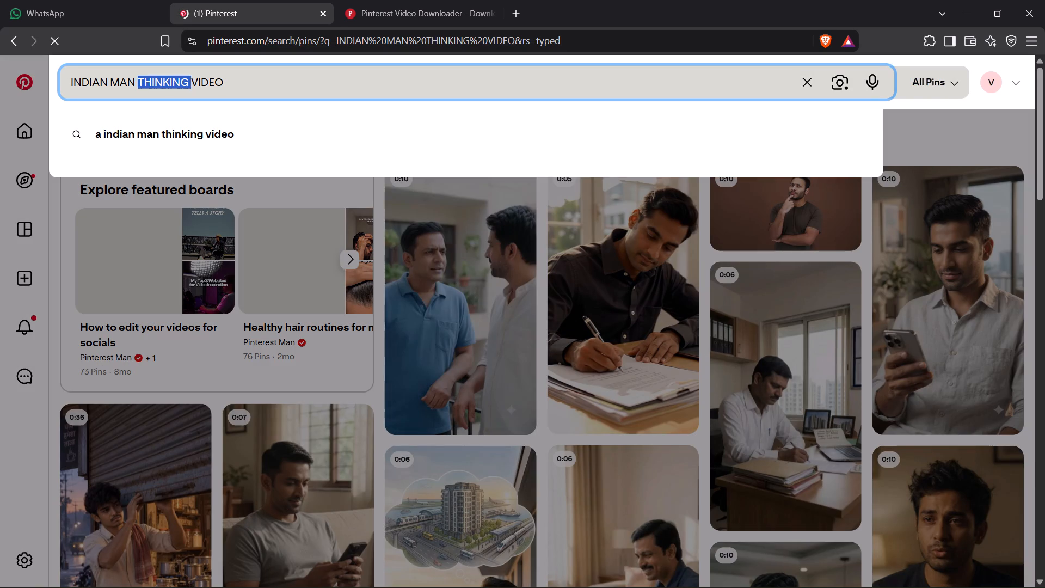
{"action": "type", "text": "REMEM"}
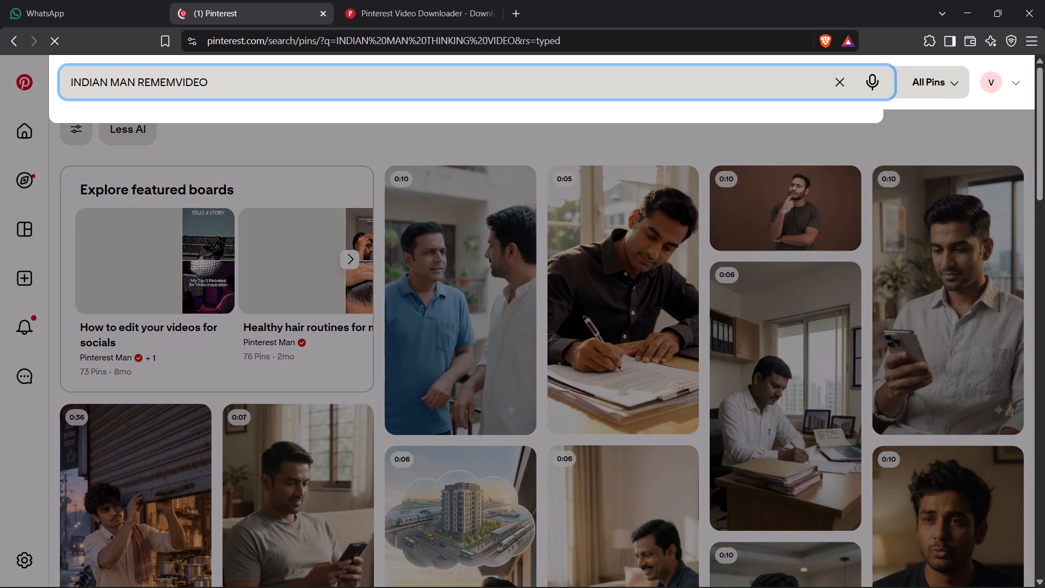
{"action": "type", "text": "BERING"}
{"action": "key", "text": "Return"}
{"action": "key", "text": "space"}
{"action": "scroll", "coordinate": [173, 81], "scroll_direction": "up", "scroll_amount": 1}
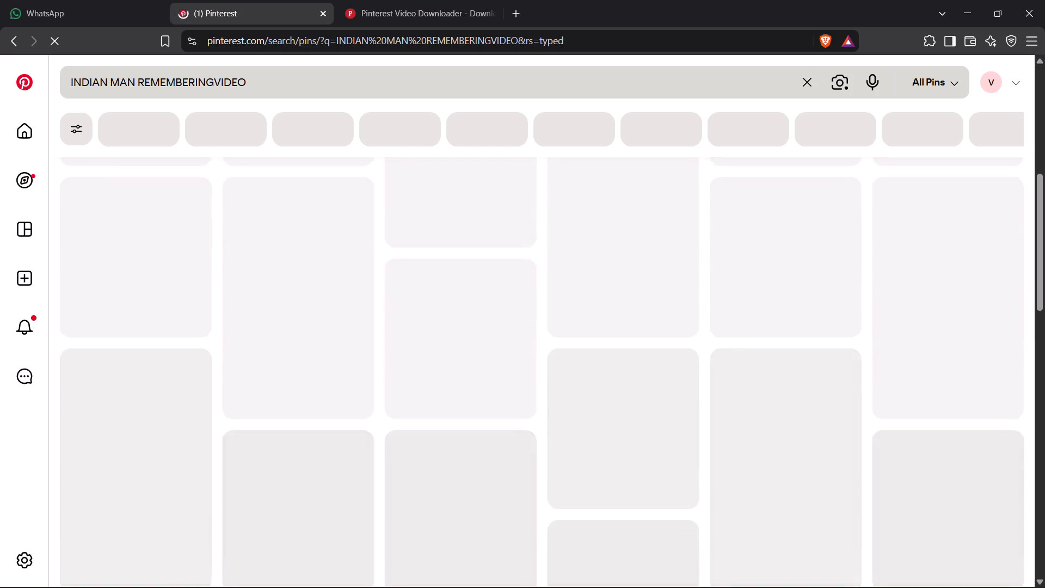
{"action": "left_click", "coordinate": [214, 82]}
{"action": "key", "text": "space"}
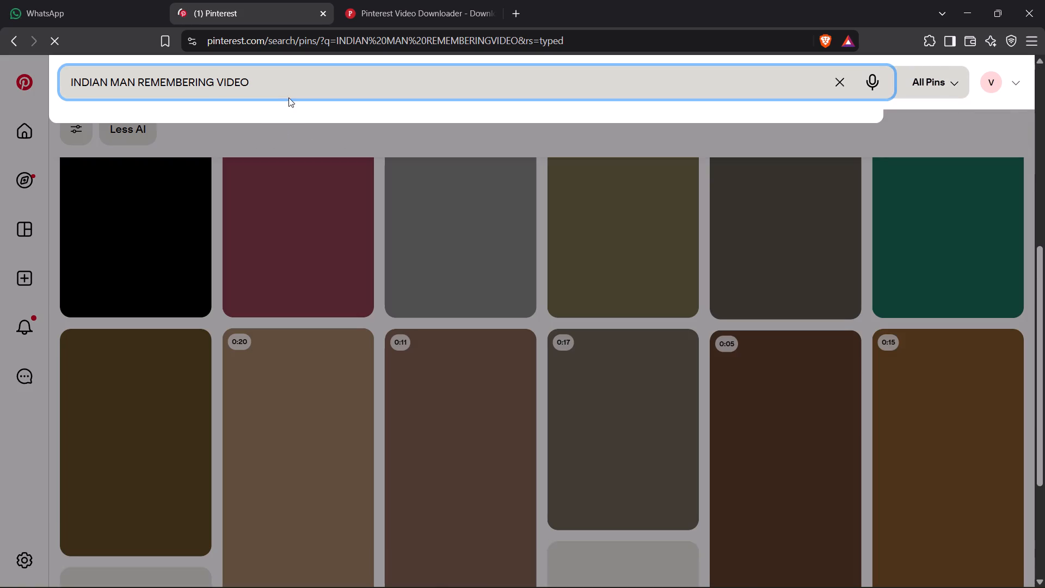
{"action": "left_click", "coordinate": [288, 94]}
{"action": "key", "text": "Return"}
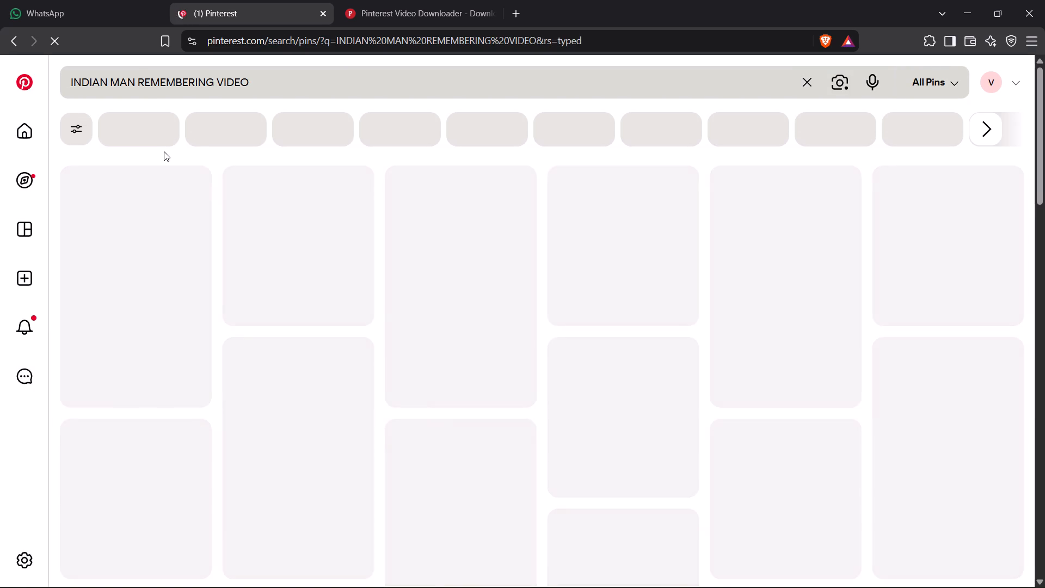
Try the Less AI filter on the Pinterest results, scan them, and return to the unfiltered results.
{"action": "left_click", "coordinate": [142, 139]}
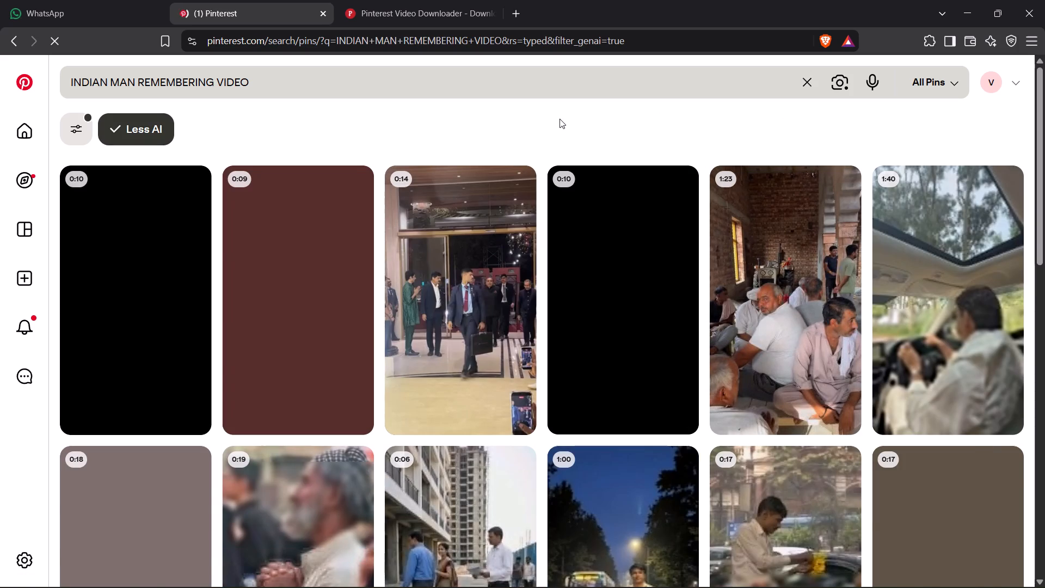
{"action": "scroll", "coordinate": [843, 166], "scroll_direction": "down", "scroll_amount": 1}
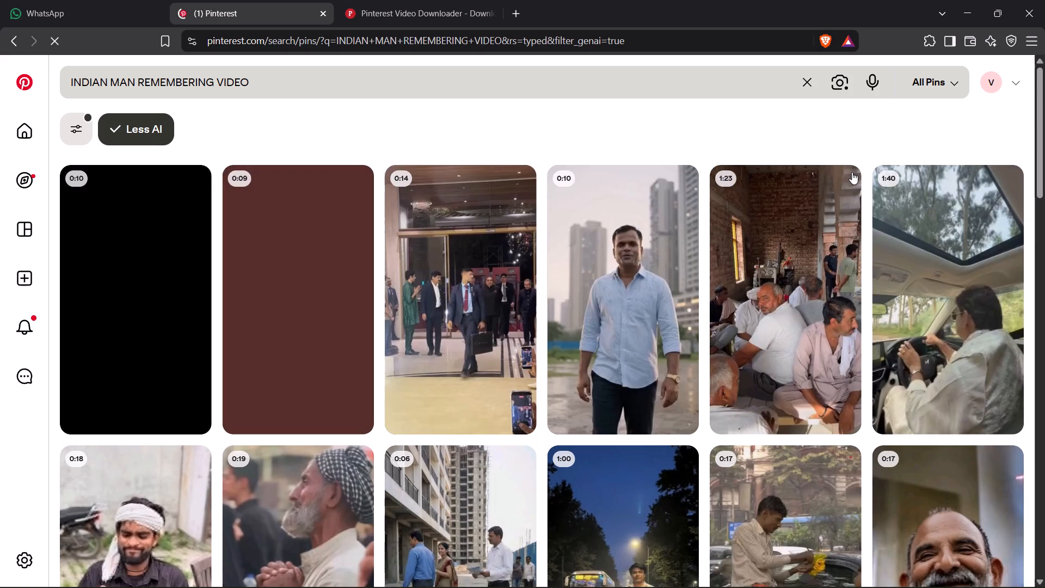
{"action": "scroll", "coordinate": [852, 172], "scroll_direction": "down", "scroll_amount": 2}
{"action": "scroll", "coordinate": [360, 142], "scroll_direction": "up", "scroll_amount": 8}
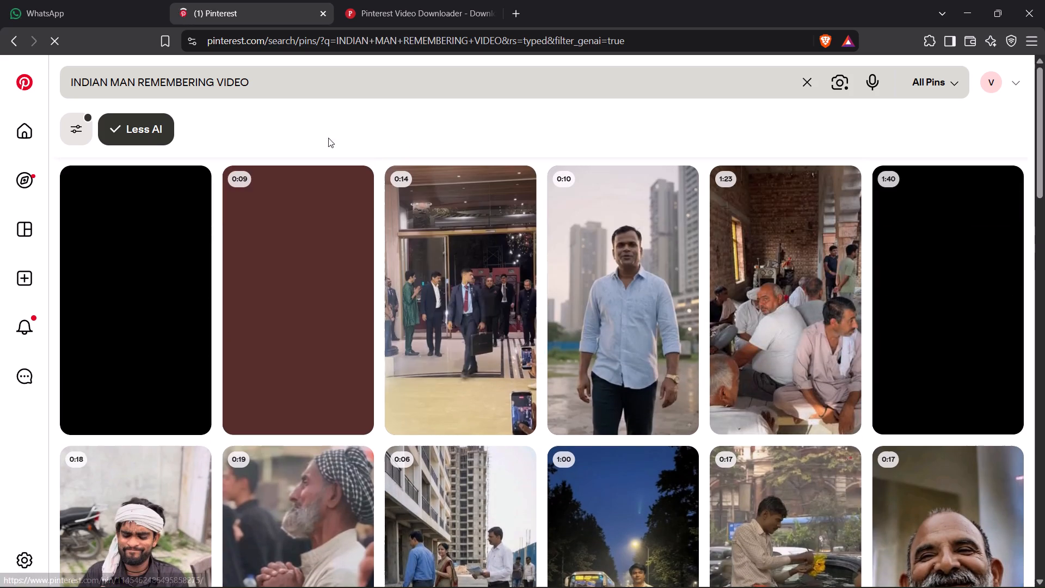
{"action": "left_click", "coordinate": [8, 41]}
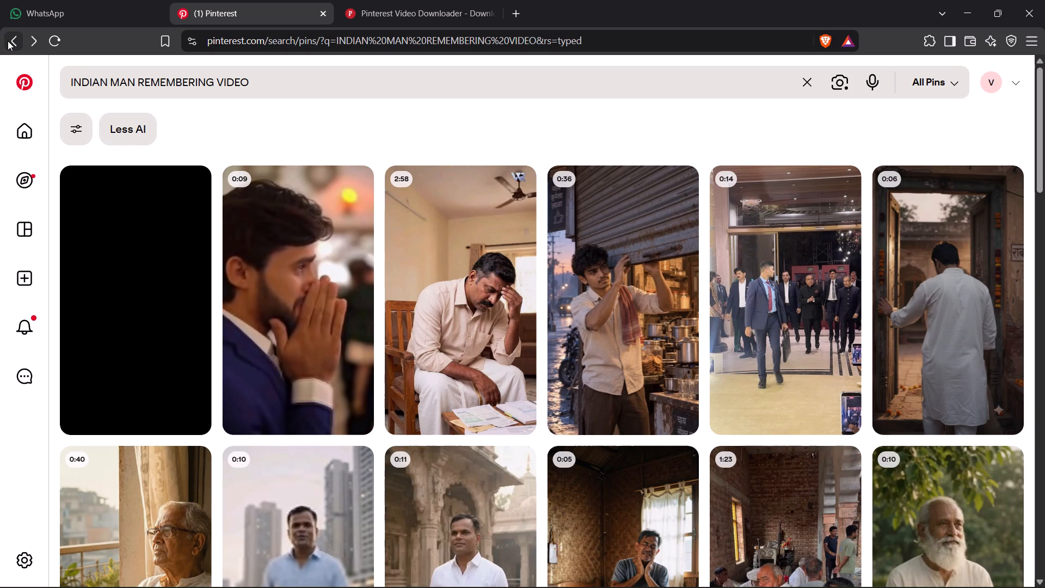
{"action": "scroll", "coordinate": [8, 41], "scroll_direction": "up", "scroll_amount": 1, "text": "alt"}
Switch to CapCut and import thinking.mp4 from the RAW folder of "aaj thoda bda sochie proj" on the desktop.
{"action": "key", "text": "alt+Tab"}
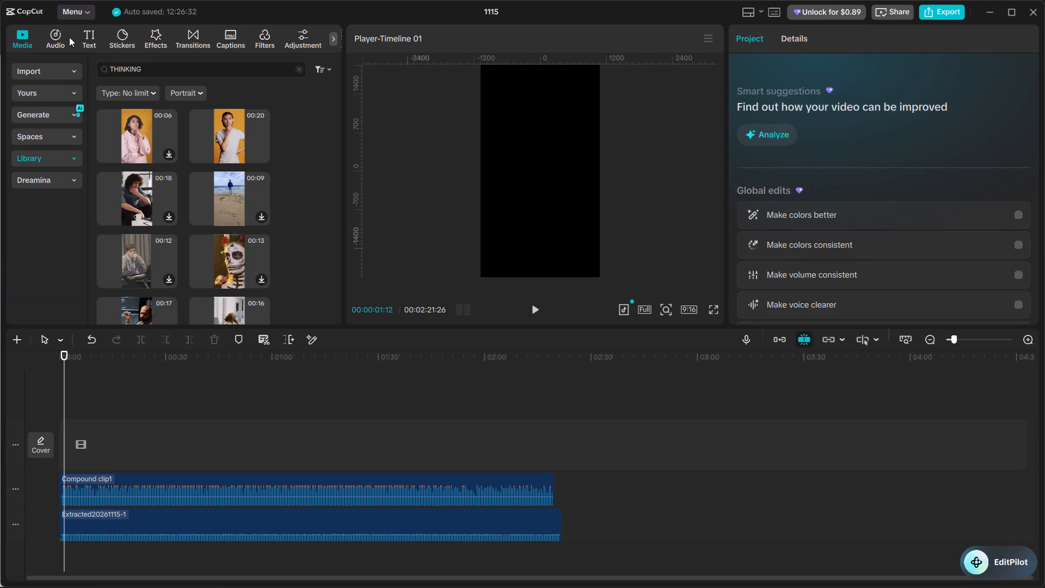
{"action": "left_click", "coordinate": [59, 34]}
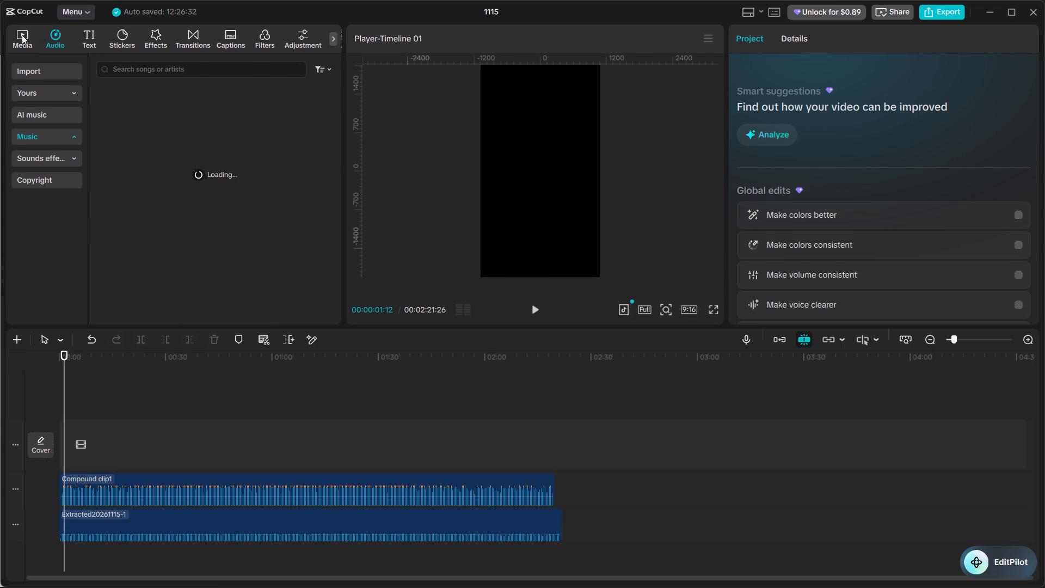
{"action": "left_click", "coordinate": [22, 35]}
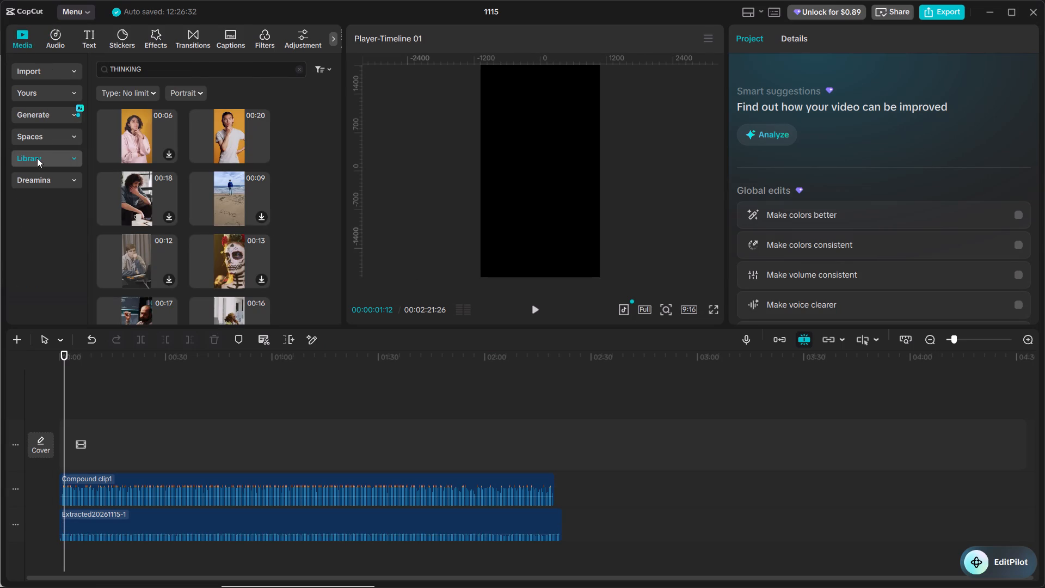
{"action": "left_click", "coordinate": [33, 67]}
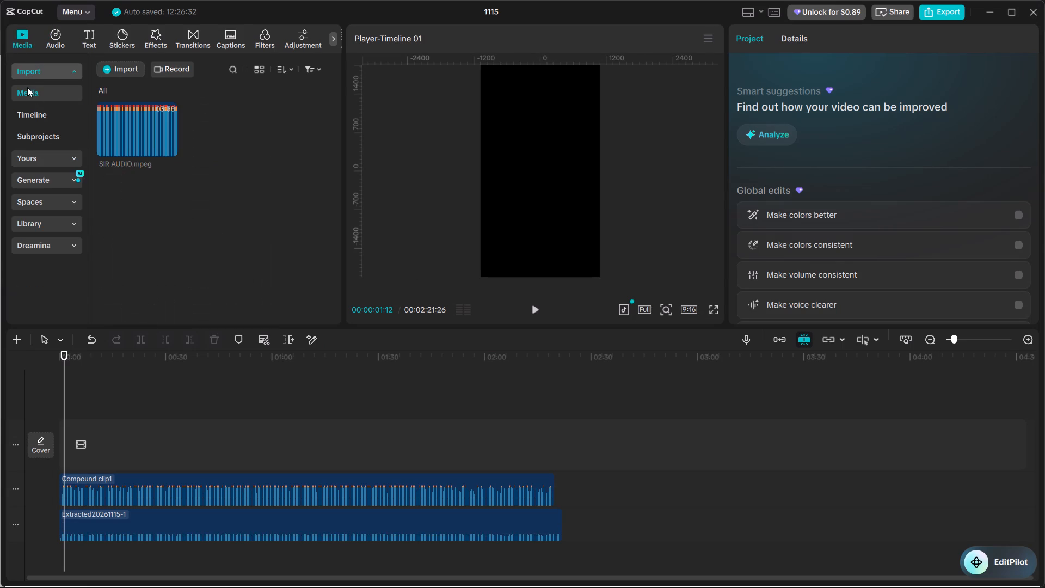
{"action": "left_click", "coordinate": [119, 75]}
{"action": "left_click", "coordinate": [131, 93]}
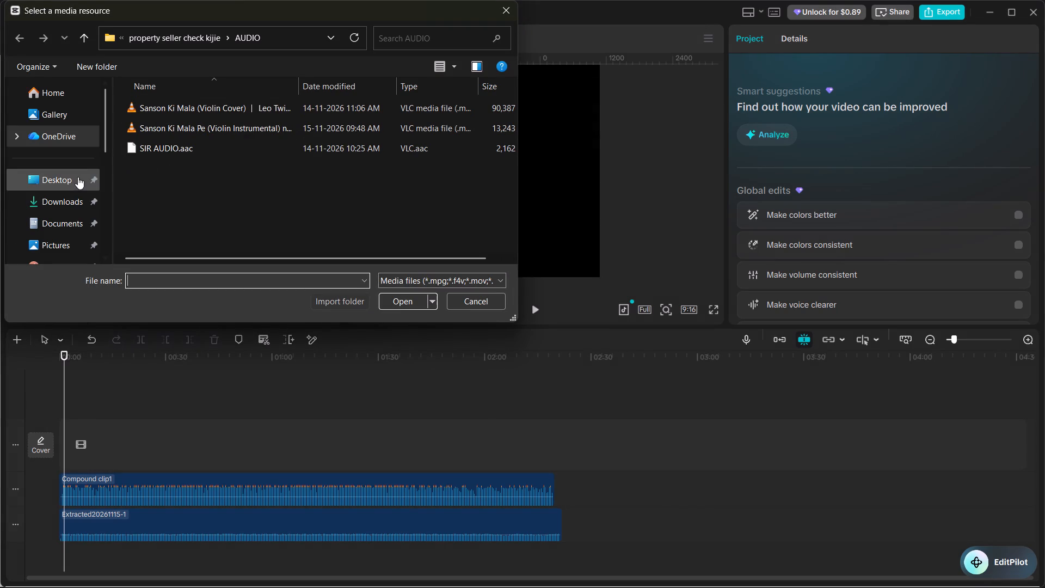
{"action": "left_click", "coordinate": [67, 180]}
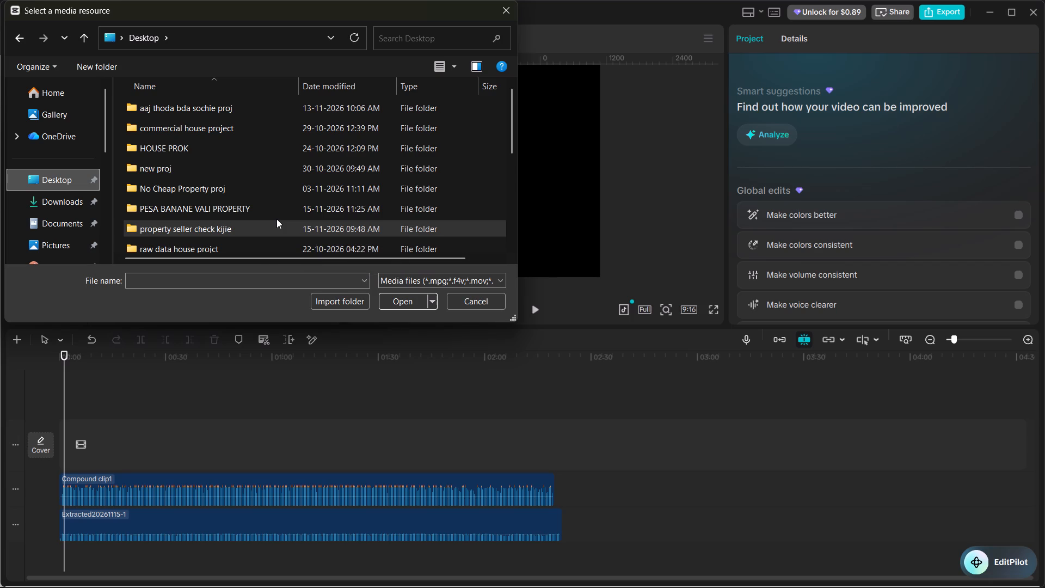
{"action": "double_click", "coordinate": [272, 106]}
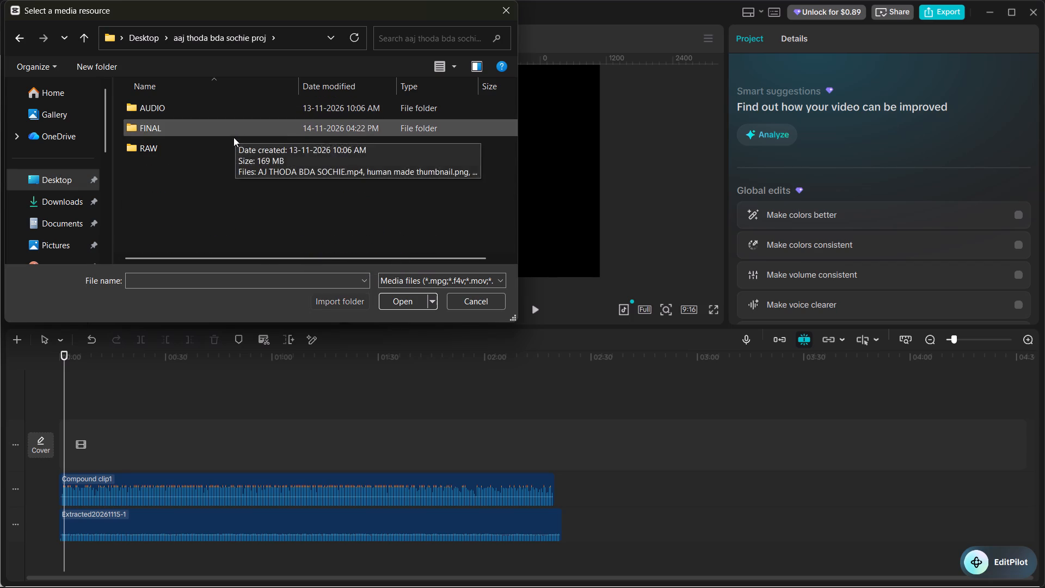
{"action": "double_click", "coordinate": [231, 148]}
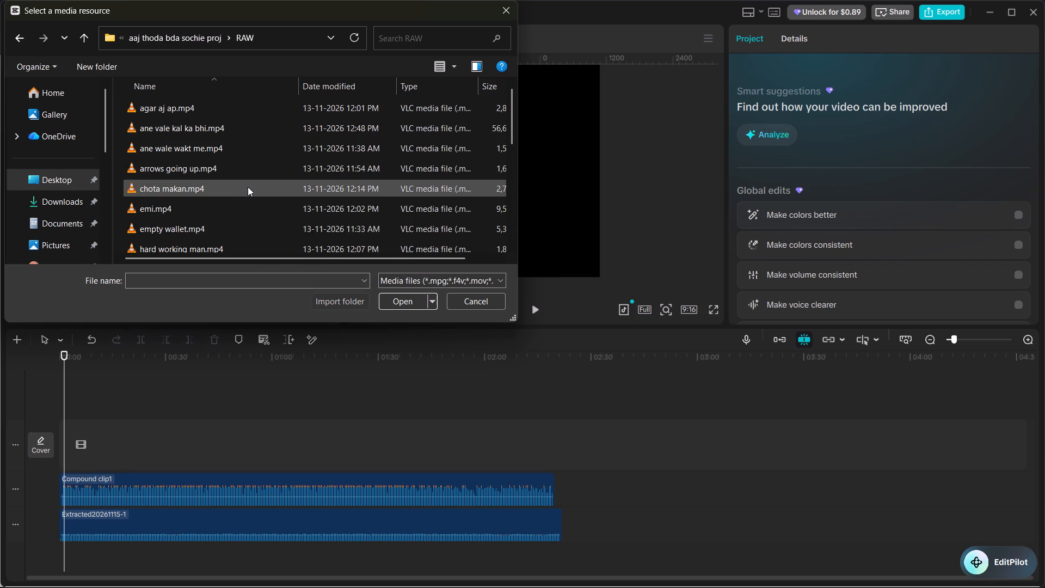
{"action": "scroll", "coordinate": [236, 129], "scroll_direction": "down", "scroll_amount": 1}
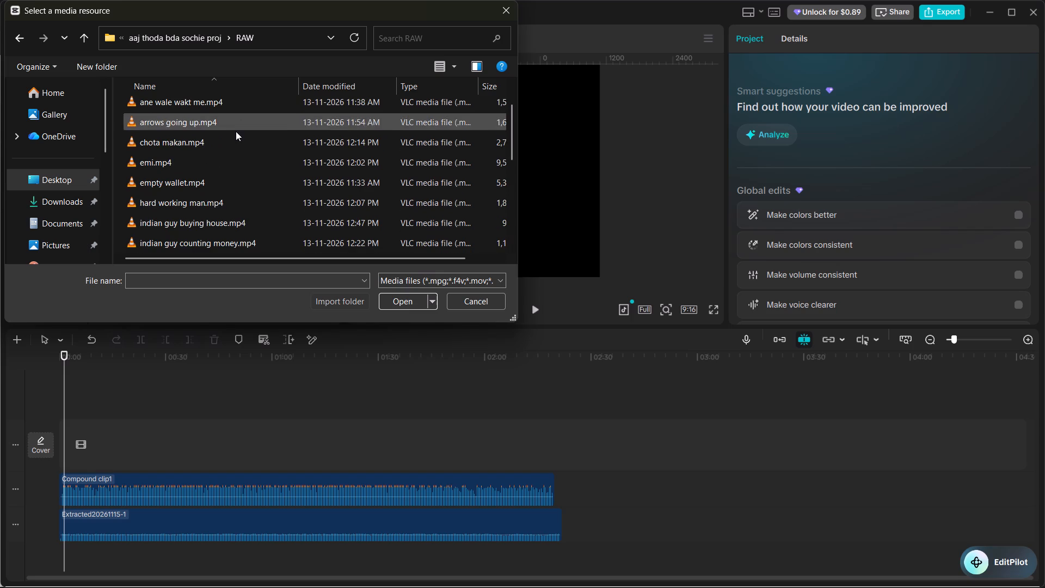
{"action": "scroll", "coordinate": [234, 137], "scroll_direction": "down", "scroll_amount": 2}
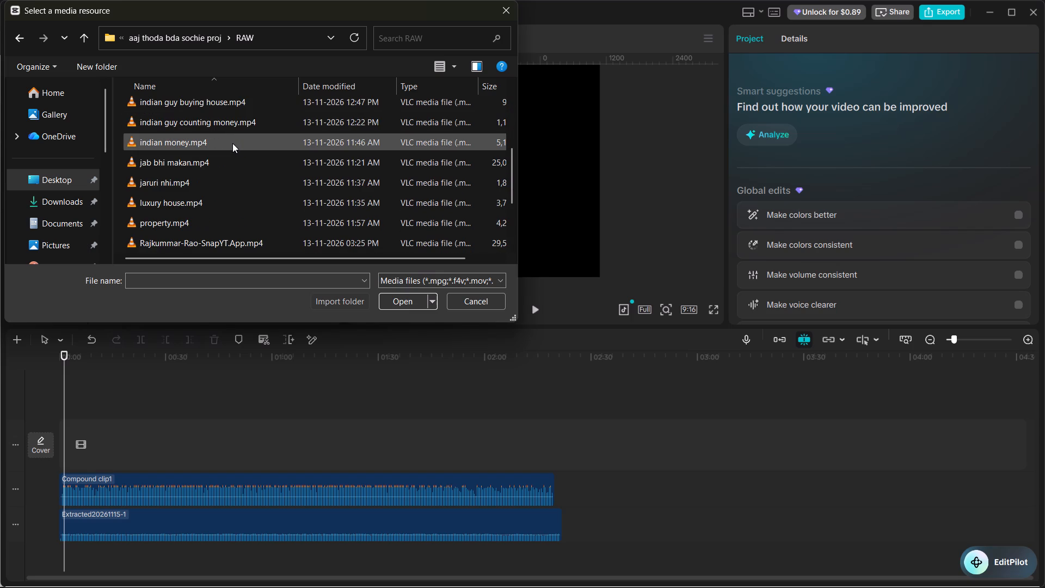
{"action": "scroll", "coordinate": [231, 146], "scroll_direction": "down", "scroll_amount": 1}
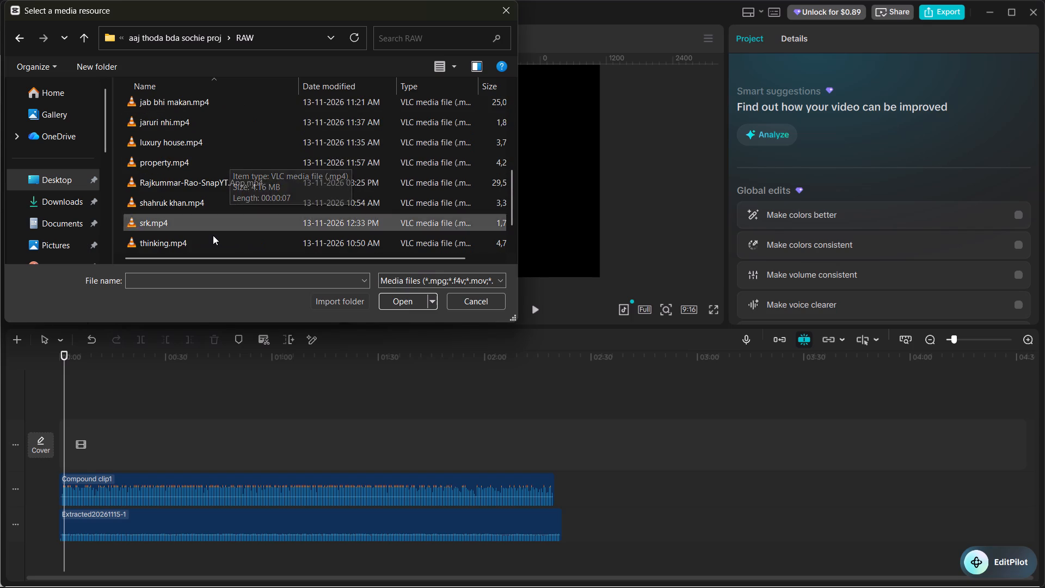
{"action": "double_click", "coordinate": [212, 241]}
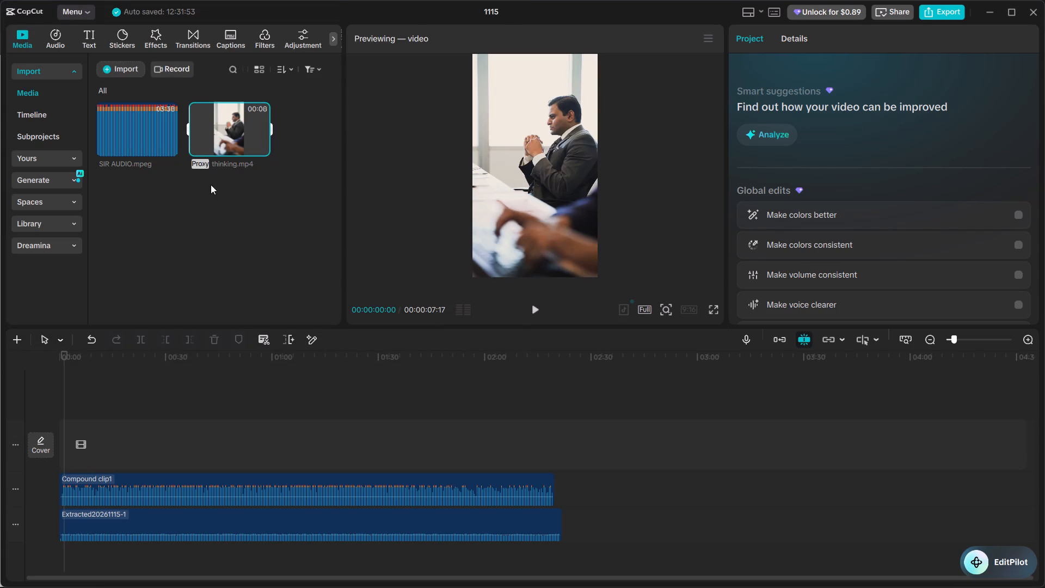
Place the thinking.mp4 clip at the start of the main video track, above the audio.
{"action": "left_click_drag", "start_coordinate": [229, 120], "coordinate": [47, 438]}
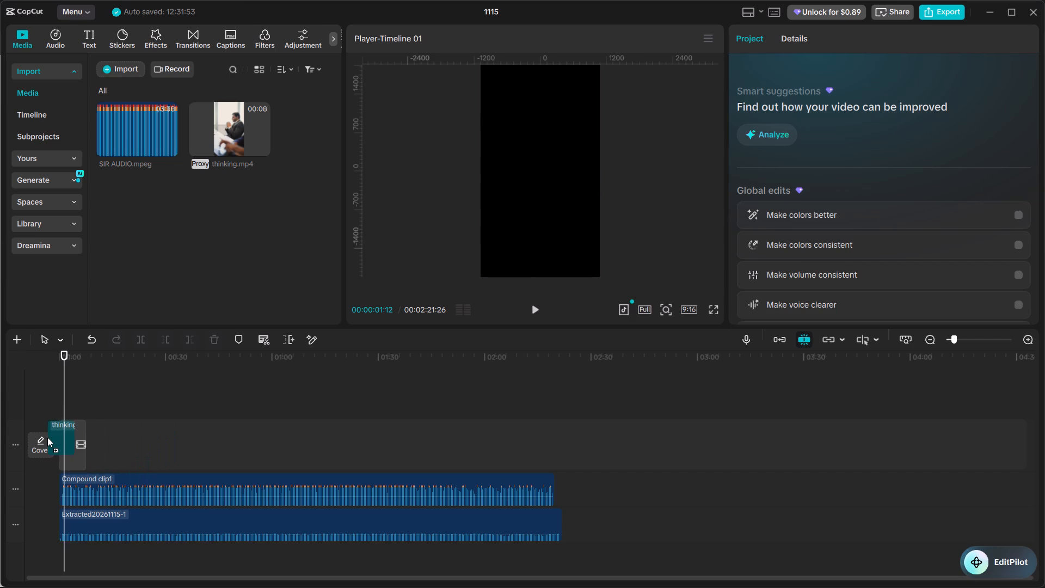
Play the opening seconds of the timeline repeatedly to check the thinking clip's timing against the vocals.
{"action": "left_click", "coordinate": [62, 389]}
{"action": "left_click_drag", "start_coordinate": [62, 389], "coordinate": [53, 391]}
{"action": "key", "text": "space"}
{"action": "left_click", "coordinate": [69, 390]}
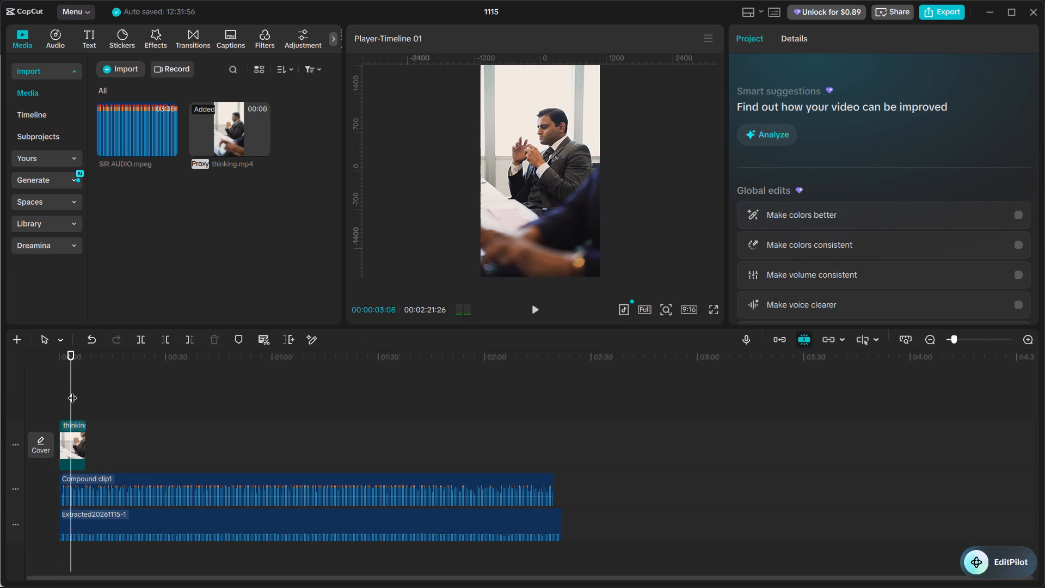
{"action": "left_click", "coordinate": [68, 391]}
{"action": "left_click_drag", "start_coordinate": [68, 391], "coordinate": [48, 396]}
{"action": "key", "text": "space"}
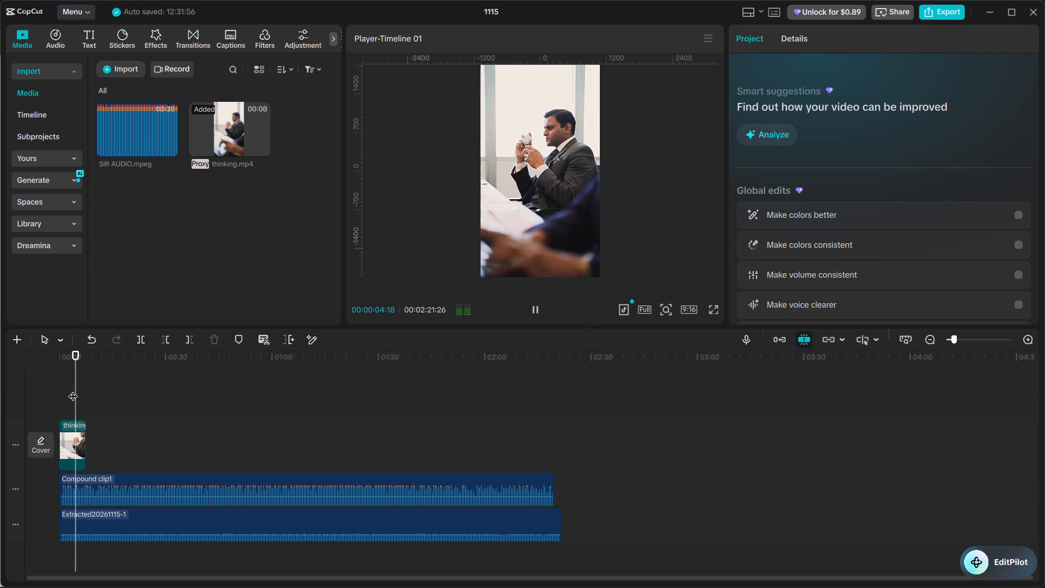
{"action": "left_click", "coordinate": [75, 395]}
{"action": "left_click_drag", "start_coordinate": [75, 395], "coordinate": [72, 402]}
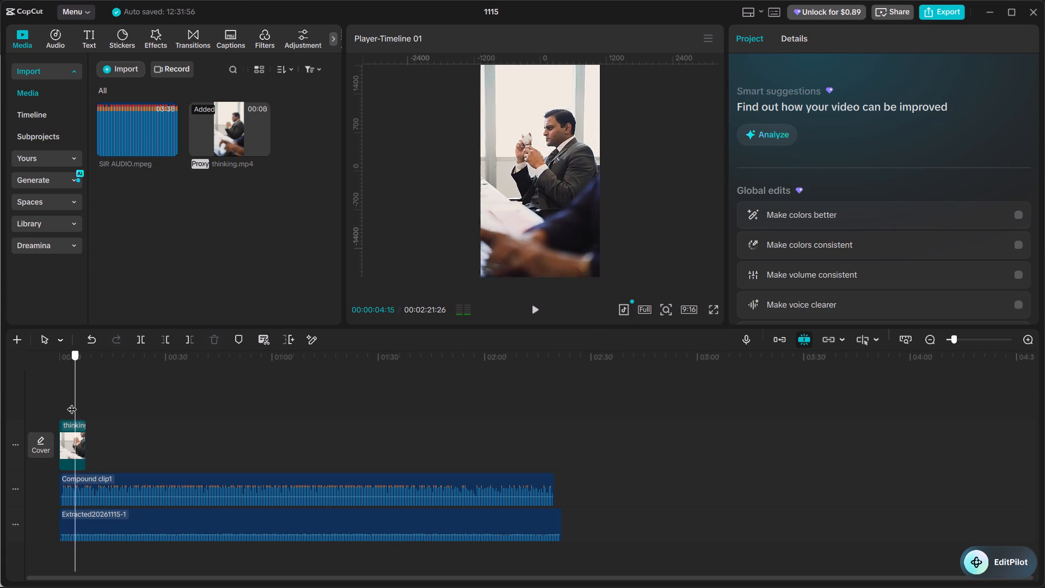
Play the opening seconds of the timeline from the start several times to find where the thinking.mp4 clip should end against the vocals.
{"action": "left_click_drag", "start_coordinate": [72, 402], "coordinate": [56, 411]}
{"action": "scroll", "coordinate": [97, 419], "scroll_direction": "up", "scroll_amount": 17, "text": "ctrl"}
{"action": "scroll", "coordinate": [101, 421], "scroll_direction": "up", "scroll_amount": 8, "text": "ctrl"}
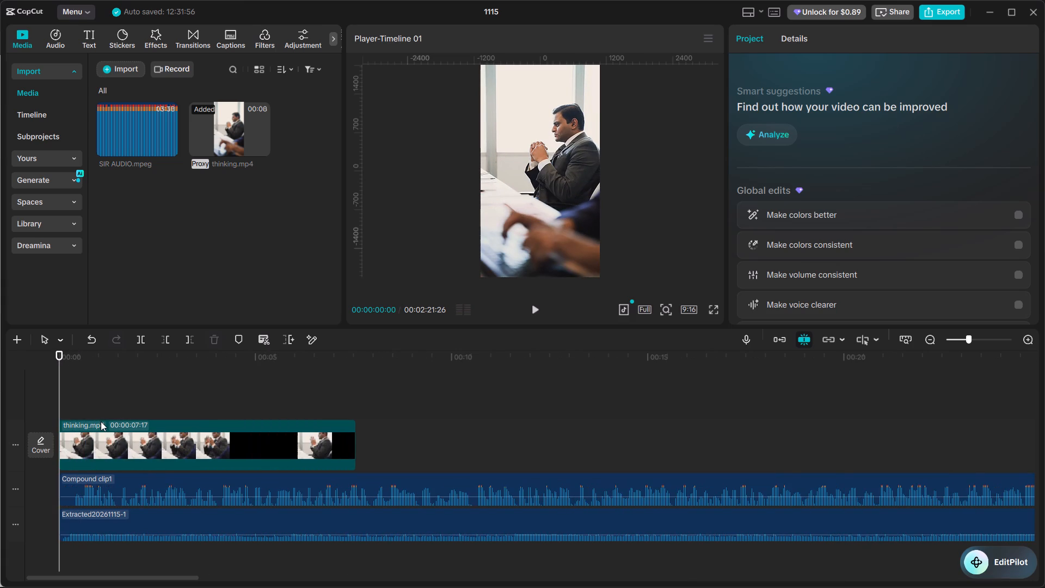
{"action": "key", "text": "space"}
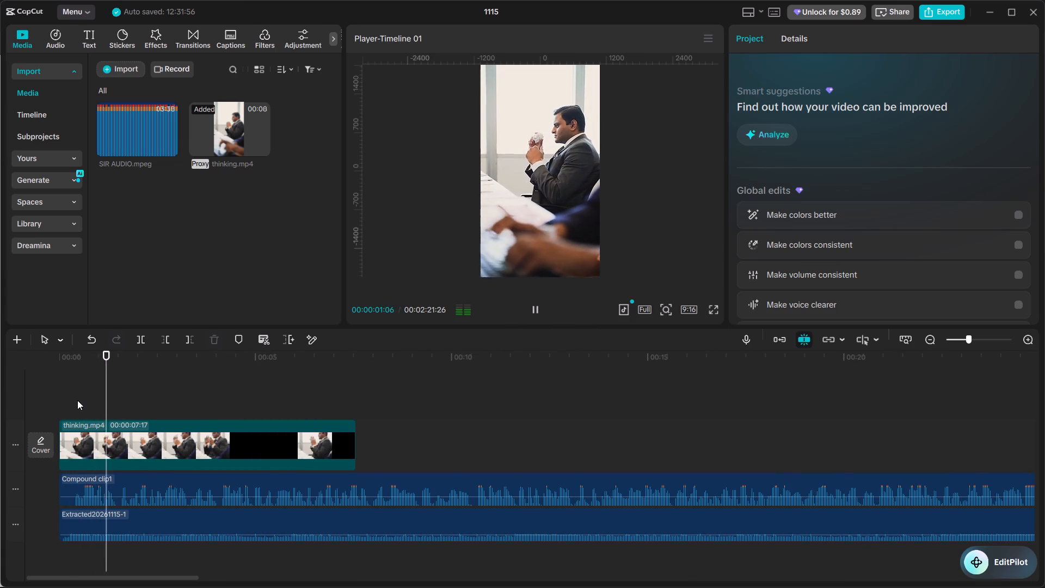
{"action": "double_click", "coordinate": [76, 392]}
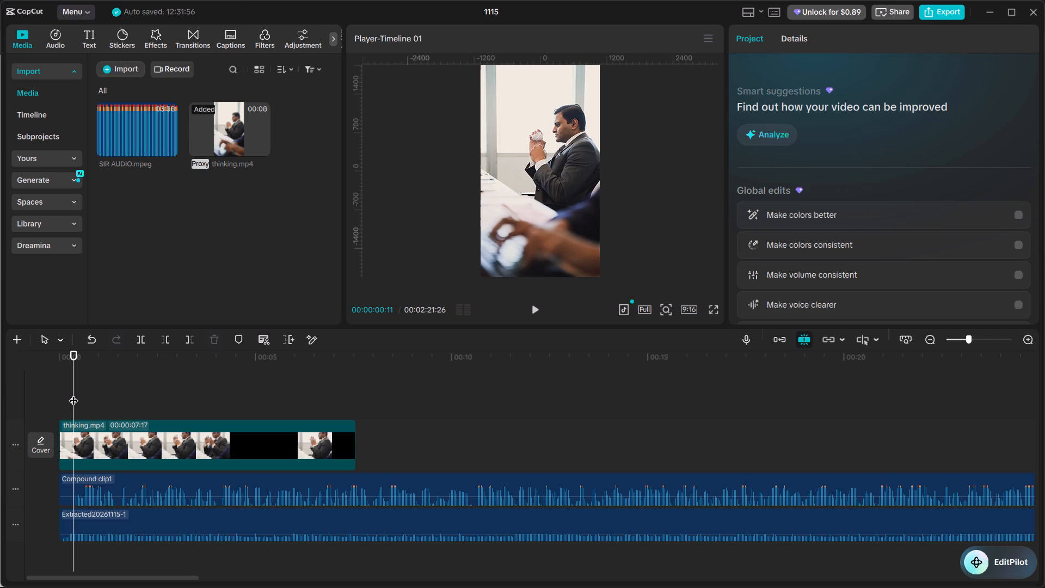
{"action": "left_click_drag", "start_coordinate": [73, 394], "coordinate": [66, 394]}
{"action": "key", "text": "space"}
{"action": "double_click", "coordinate": [66, 394]}
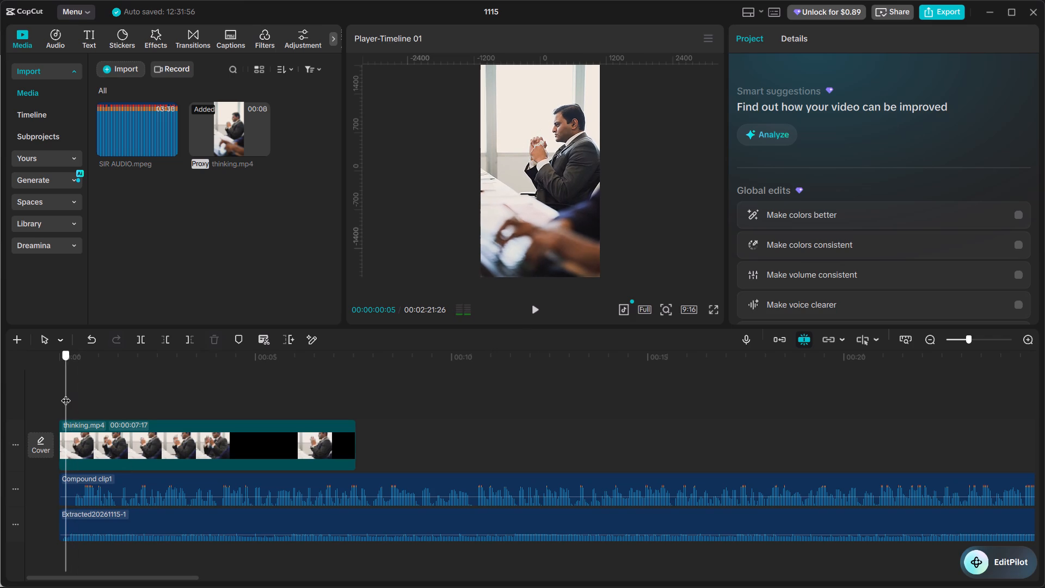
{"action": "key", "text": "space"}
{"action": "left_click", "coordinate": [66, 394]}
{"action": "key", "text": "space"}
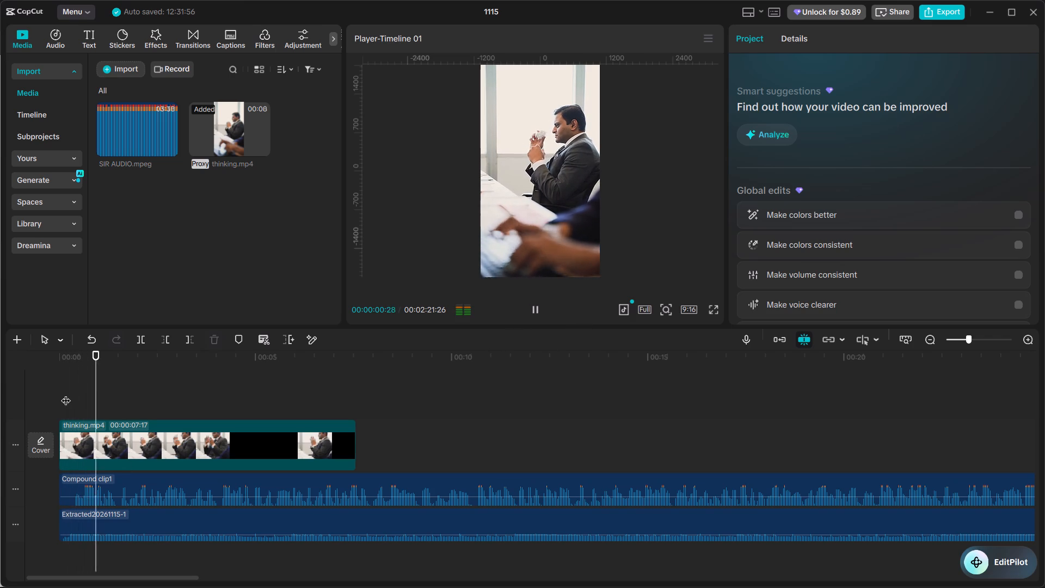
{"action": "left_click", "coordinate": [66, 394]}
{"action": "left_click_drag", "start_coordinate": [66, 394], "coordinate": [37, 400]}
{"action": "key", "text": "space"}
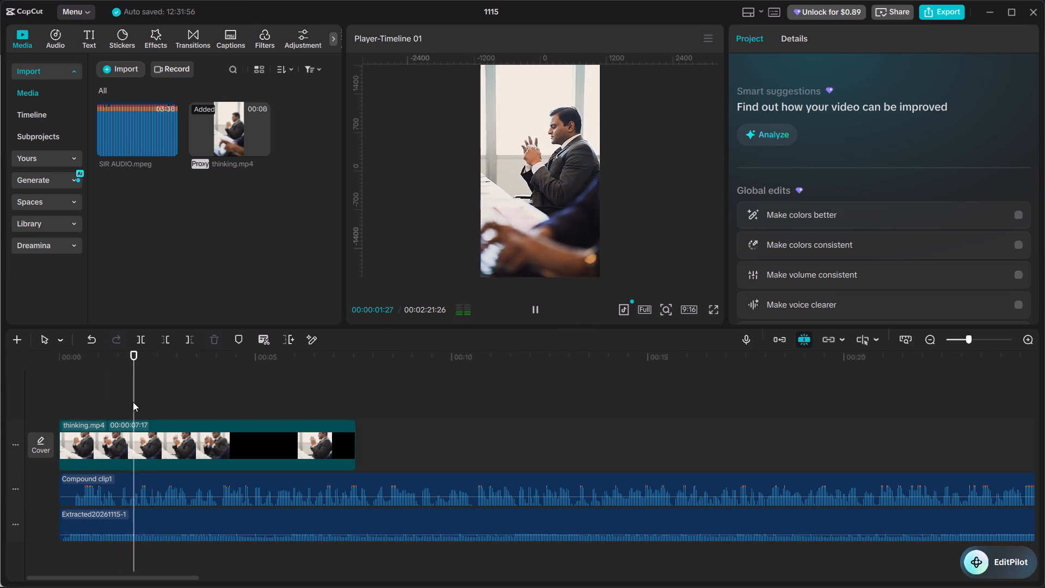
Split the thinking.mp4 clip at 00:00:01:15, delete the part after it, and play on through the vocals that follow.
{"action": "double_click", "coordinate": [117, 394]}
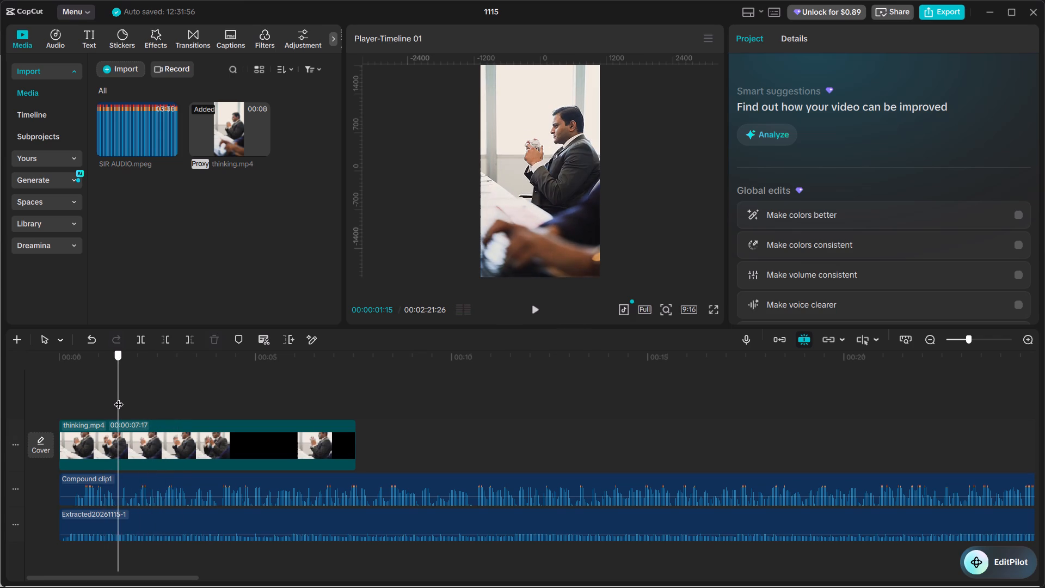
{"action": "key", "text": "space"}
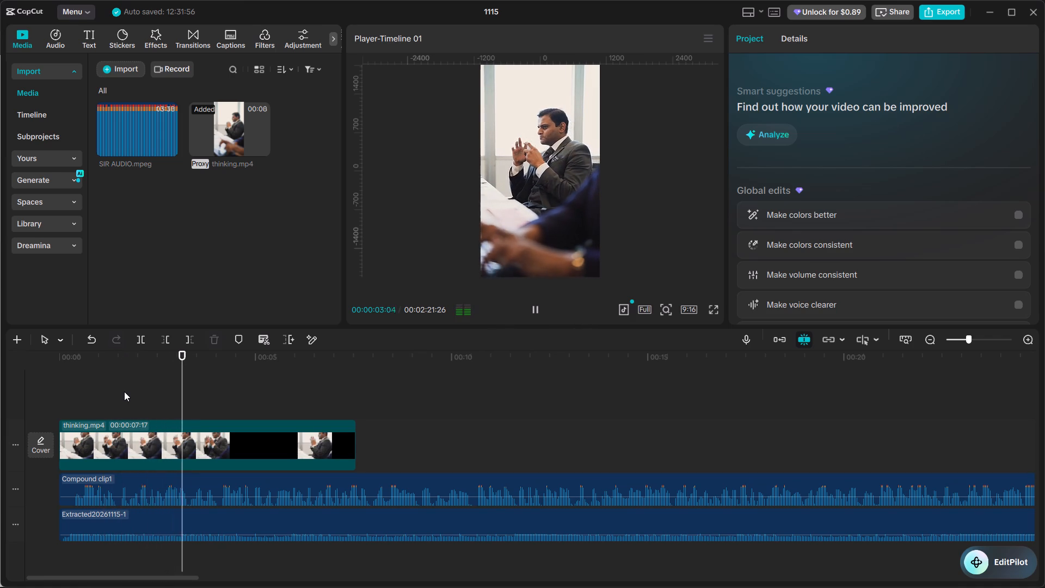
{"action": "left_click", "coordinate": [124, 391]}
{"action": "left_click_drag", "start_coordinate": [124, 391], "coordinate": [119, 390]}
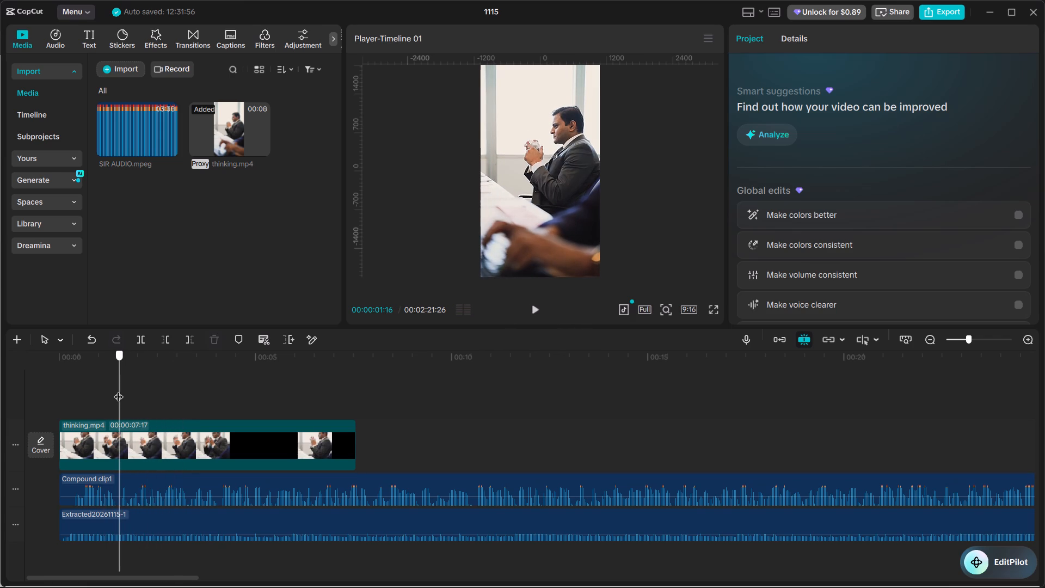
{"action": "left_click_drag", "start_coordinate": [119, 390], "coordinate": [118, 389]}
{"action": "left_click", "coordinate": [144, 439]}
{"action": "key", "text": "ctrl+b"}
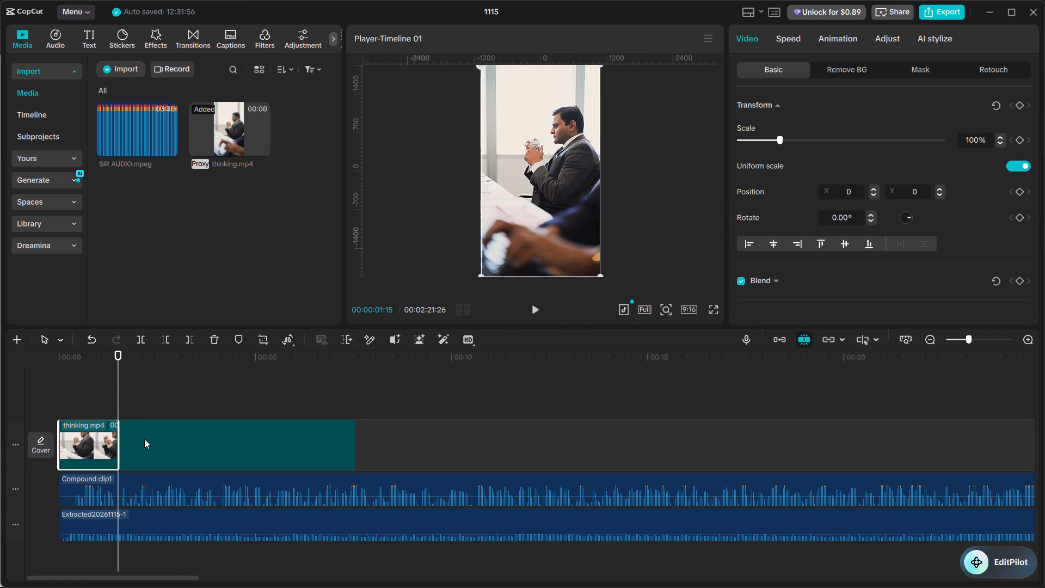
{"action": "key", "text": "BackSpace"}
{"action": "key", "text": "space"}
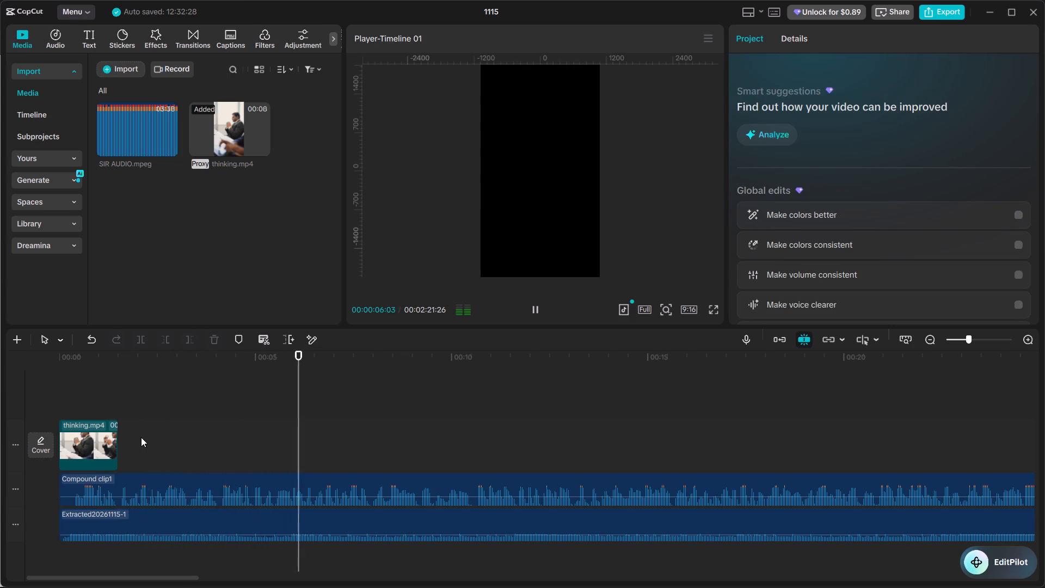
{"action": "key", "text": "space"}
Switch to Pinterest in Brave, search for INDIAN LAND, and scan the first results for portrait footage.
{"action": "key", "text": "alt+Tab"}
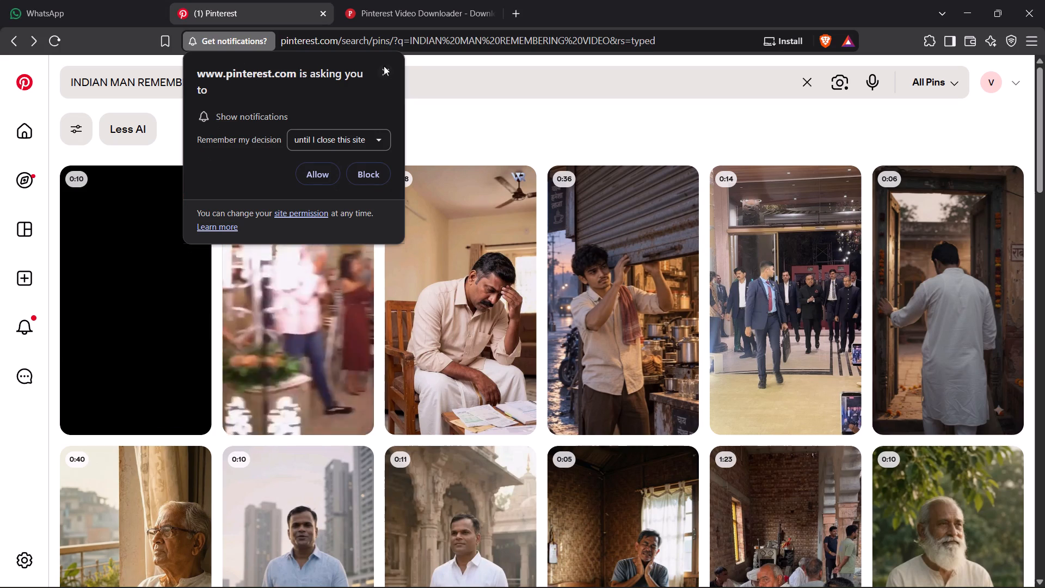
{"action": "left_click", "coordinate": [385, 69]}
{"action": "left_click", "coordinate": [257, 84]}
{"action": "key", "text": "ctrl+a"}
{"action": "type", "text": "INDAIN"}
{"action": "key", "text": "space"}
{"action": "key", "text": "BackSpace"}
{"action": "key", "text": "BackSpace"}
{"action": "key", "text": "BackSpace"}
{"action": "key", "text": "BackSpace"}
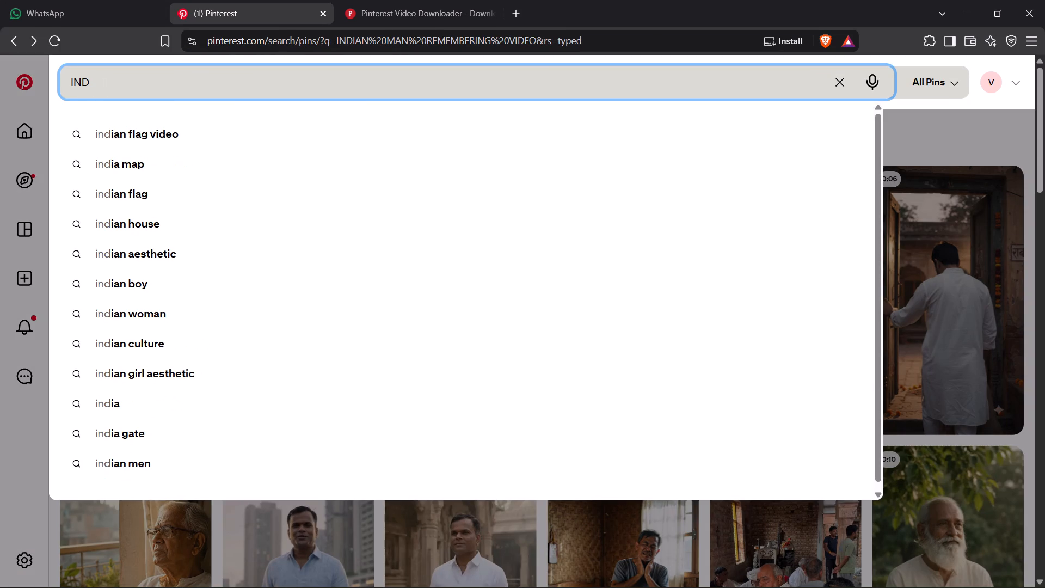
{"action": "type", "text": "IAN LAND"}
{"action": "key", "text": "space"}
{"action": "key", "text": "Return"}
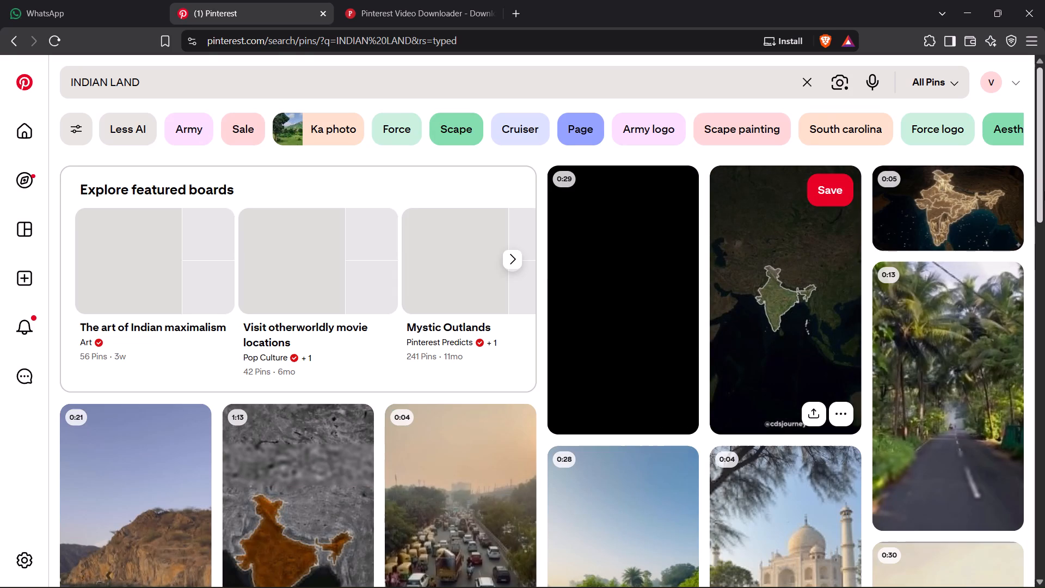
{"action": "scroll", "coordinate": [1044, 204], "scroll_direction": "down", "scroll_amount": 3}
{"action": "scroll", "coordinate": [1044, 216], "scroll_direction": "up", "scroll_amount": 4}
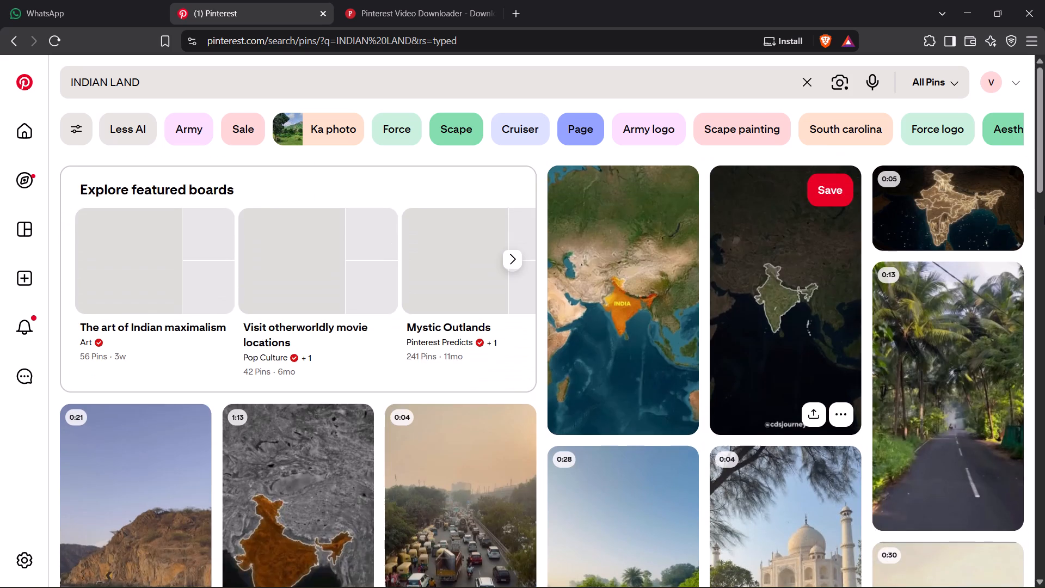
{"action": "scroll", "coordinate": [1044, 216], "scroll_direction": "down", "scroll_amount": 7}
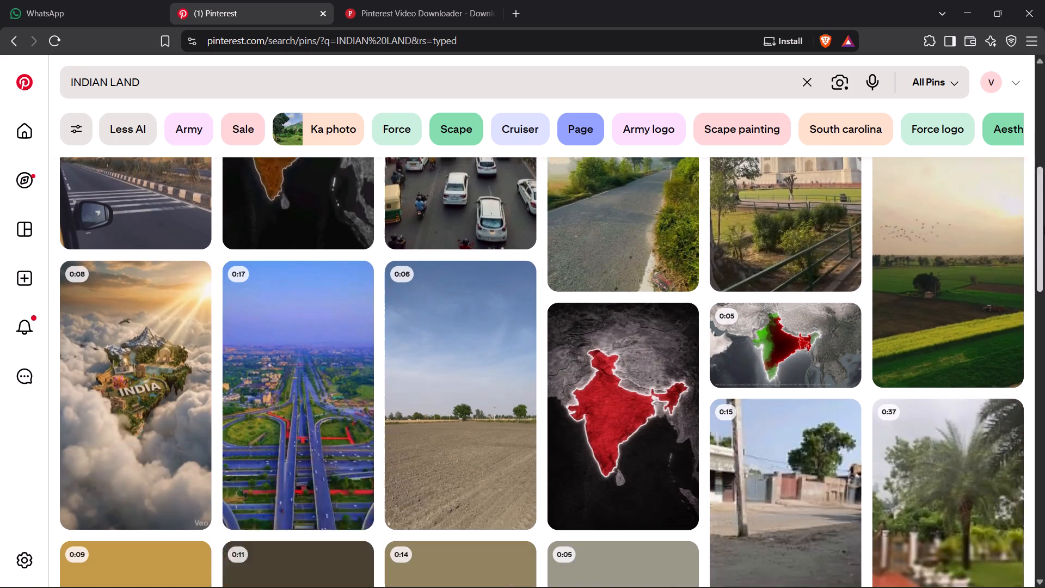
{"action": "scroll", "coordinate": [1044, 226], "scroll_direction": "down", "scroll_amount": 3}
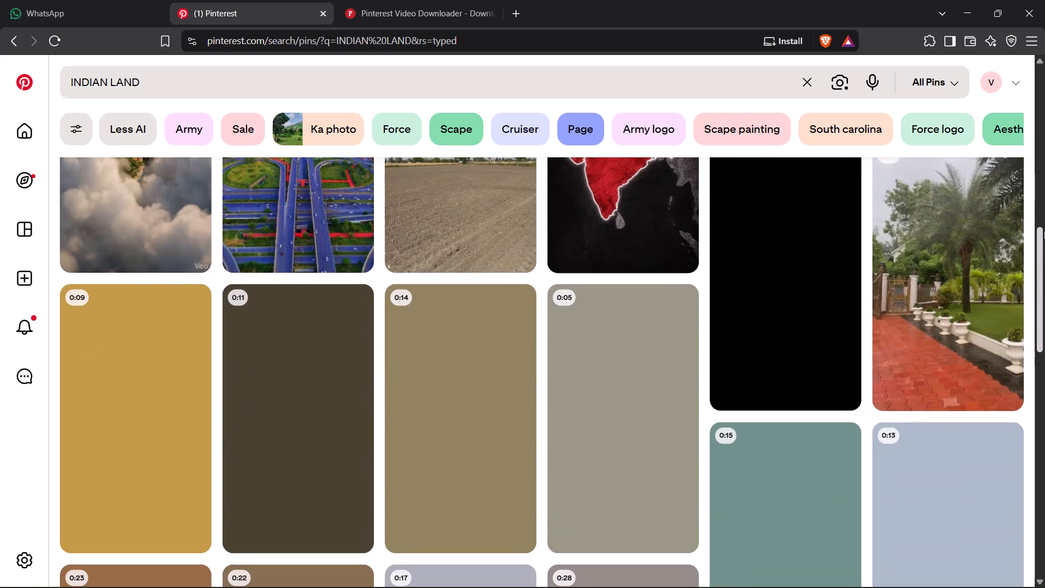
{"action": "scroll", "coordinate": [1044, 230], "scroll_direction": "up", "scroll_amount": 1}
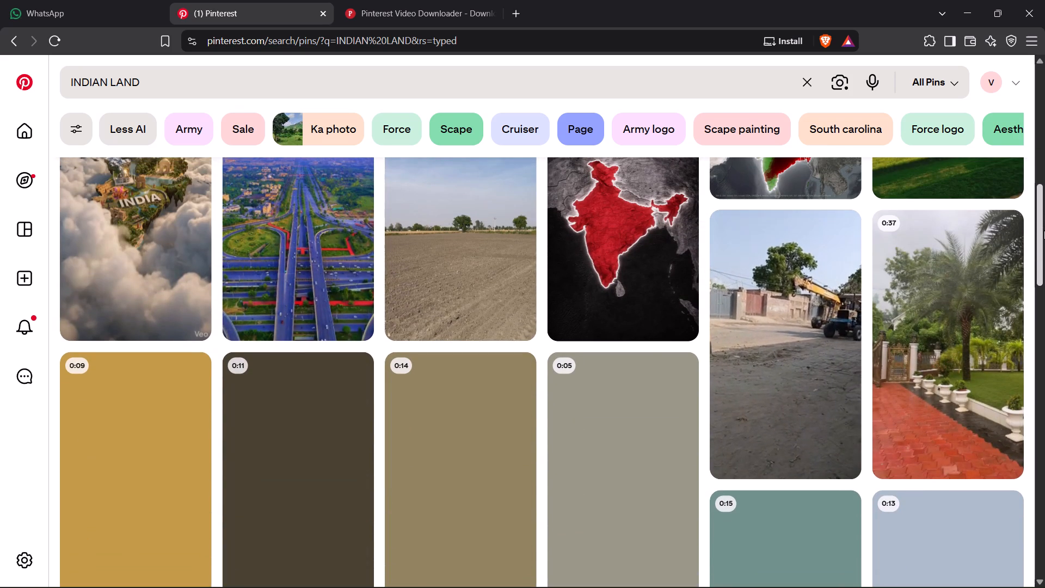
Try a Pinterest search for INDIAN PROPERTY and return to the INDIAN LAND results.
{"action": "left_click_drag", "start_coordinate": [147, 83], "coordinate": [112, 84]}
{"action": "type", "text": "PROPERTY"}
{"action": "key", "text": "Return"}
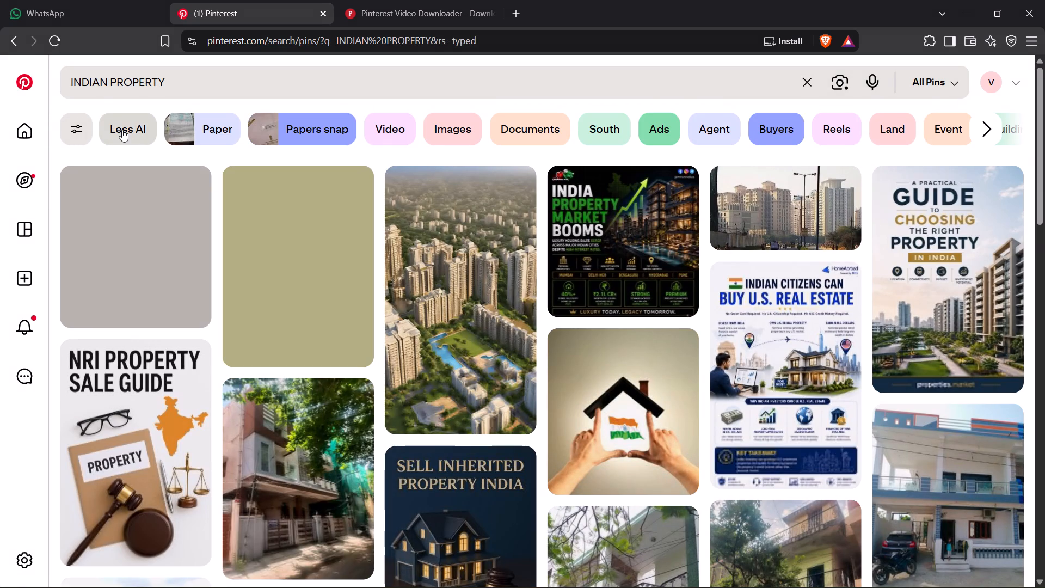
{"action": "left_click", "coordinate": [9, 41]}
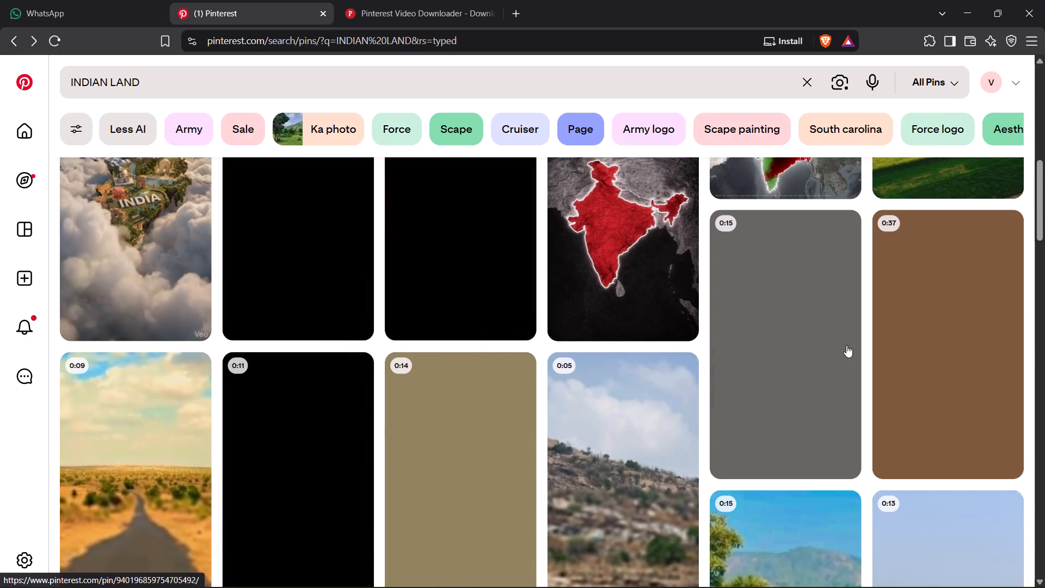
Browse further down the INDIAN LAND results, examining the video pins for suitable portrait land footage.
{"action": "scroll", "coordinate": [1044, 357], "scroll_direction": "down", "scroll_amount": 3}
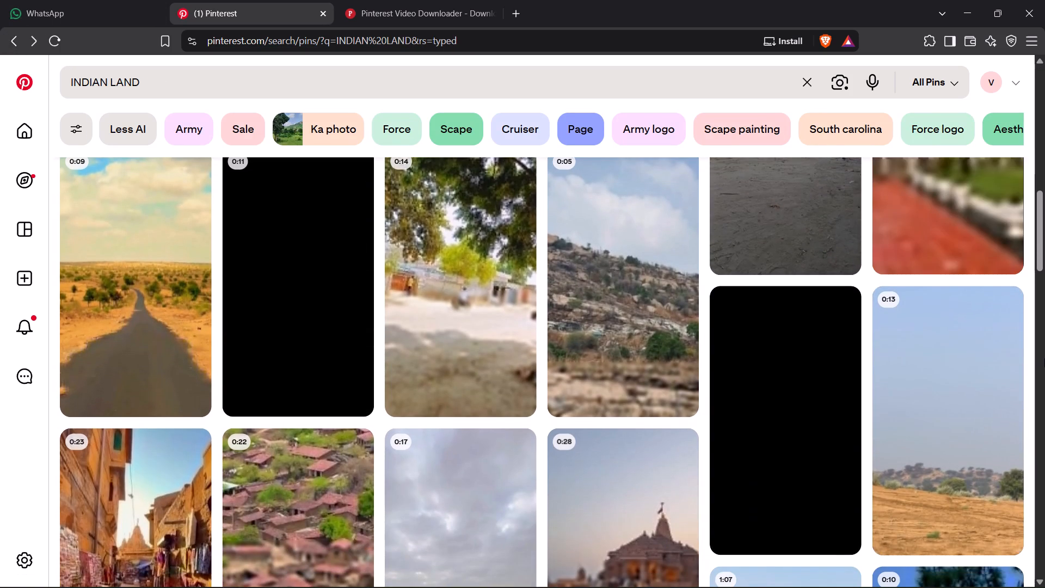
{"action": "scroll", "coordinate": [1044, 358], "scroll_direction": "down", "scroll_amount": 4}
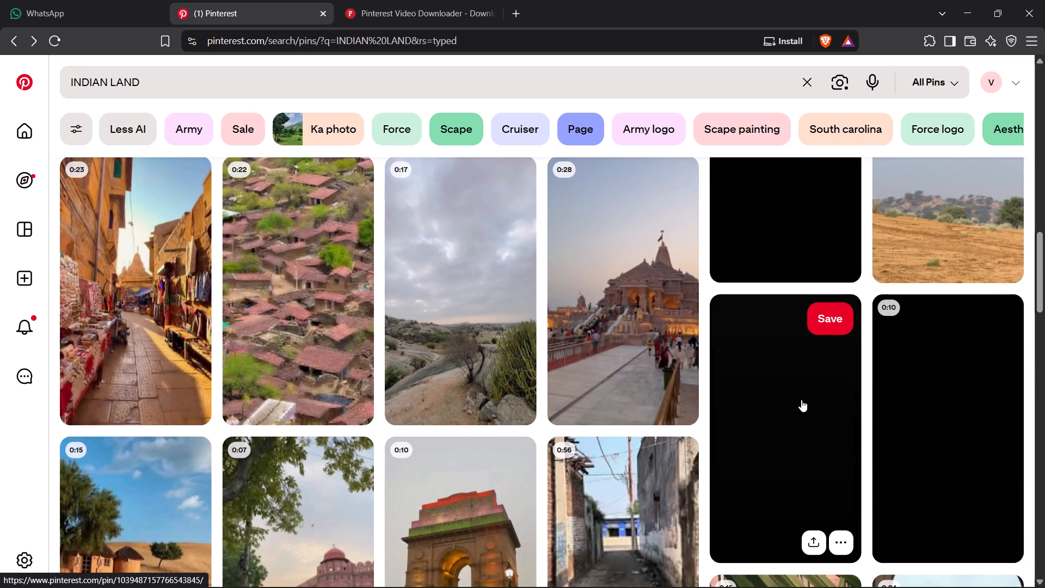
{"action": "scroll", "coordinate": [801, 400], "scroll_direction": "down", "scroll_amount": 1}
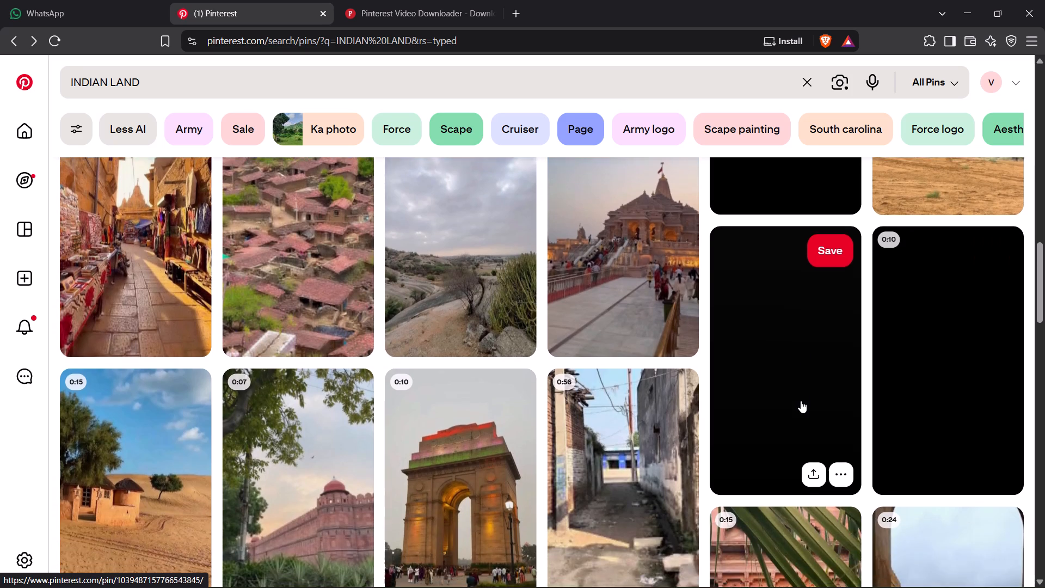
{"action": "scroll", "coordinate": [801, 401], "scroll_direction": "down", "scroll_amount": 1}
{"action": "scroll", "coordinate": [777, 341], "scroll_direction": "up", "scroll_amount": 1}
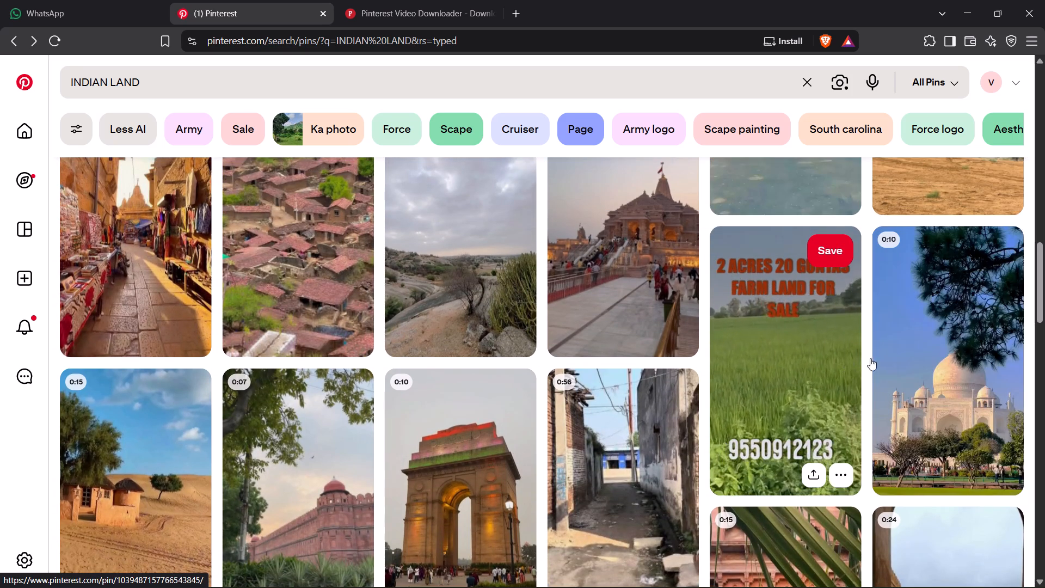
{"action": "scroll", "coordinate": [1044, 352], "scroll_direction": "down", "scroll_amount": 2}
{"action": "scroll", "coordinate": [1044, 356], "scroll_direction": "up", "scroll_amount": 2}
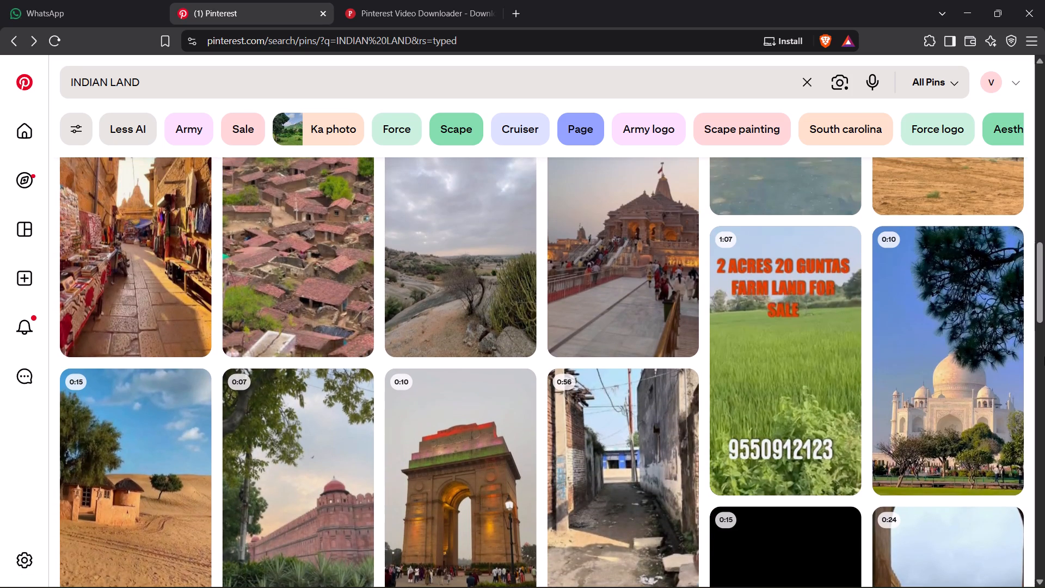
{"action": "scroll", "coordinate": [1042, 363], "scroll_direction": "down", "scroll_amount": 4}
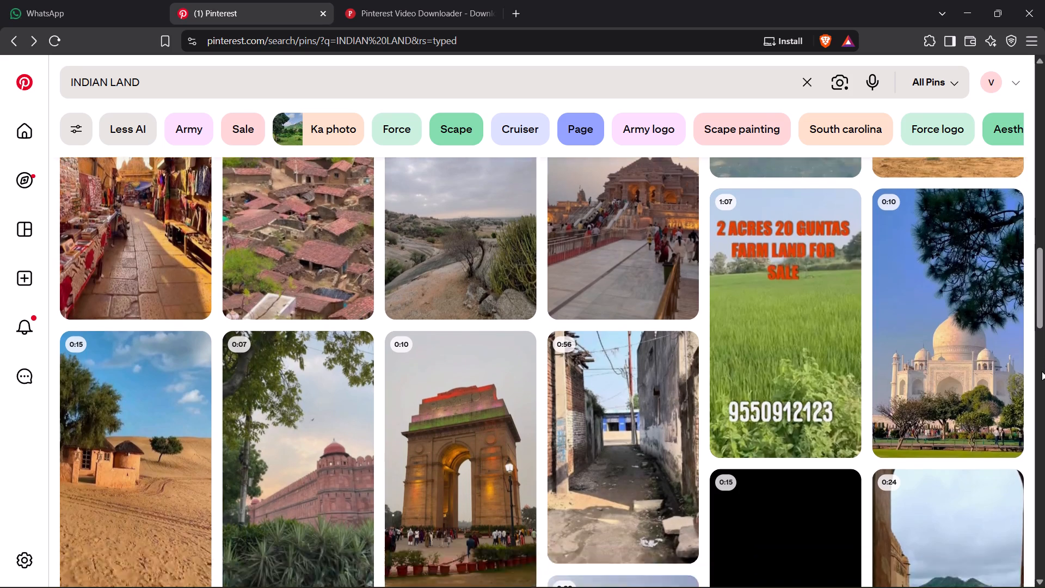
{"action": "scroll", "coordinate": [1042, 371], "scroll_direction": "down", "scroll_amount": 3}
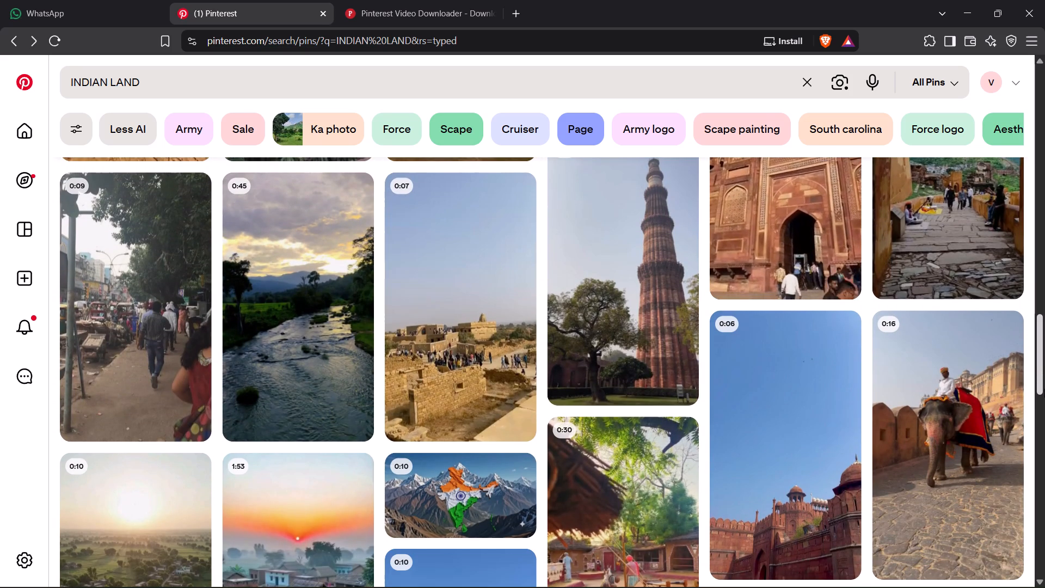
{"action": "scroll", "coordinate": [1044, 389], "scroll_direction": "down", "scroll_amount": 6}
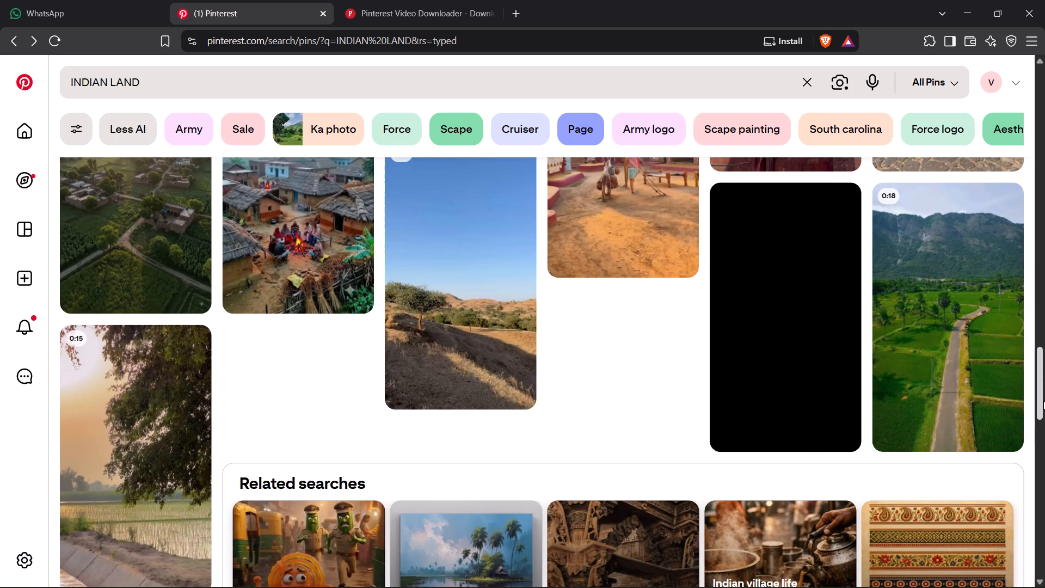
{"action": "scroll", "coordinate": [1043, 401], "scroll_direction": "up", "scroll_amount": 4}
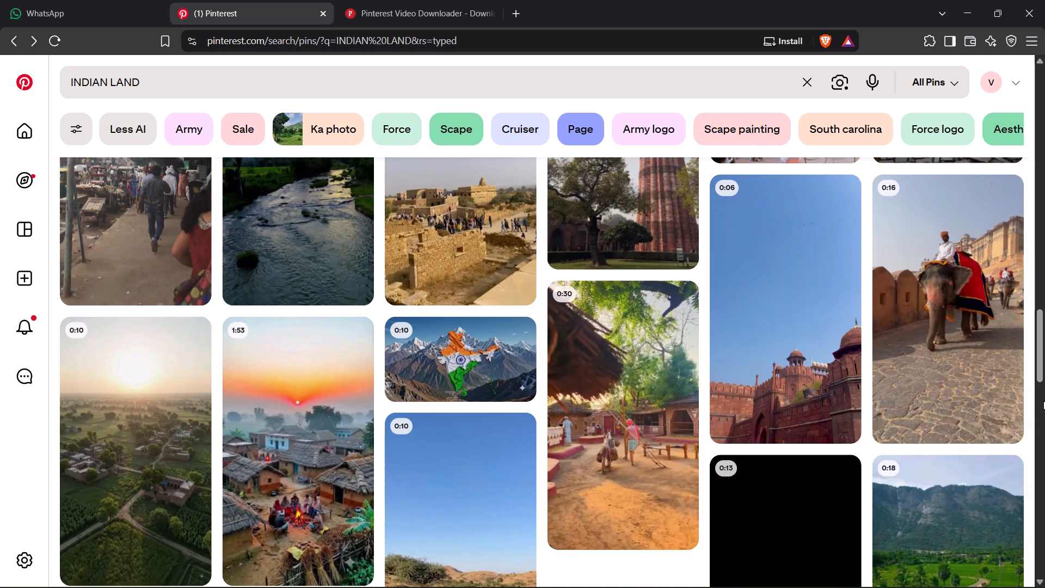
{"action": "scroll", "coordinate": [1043, 401], "scroll_direction": "down", "scroll_amount": 11}
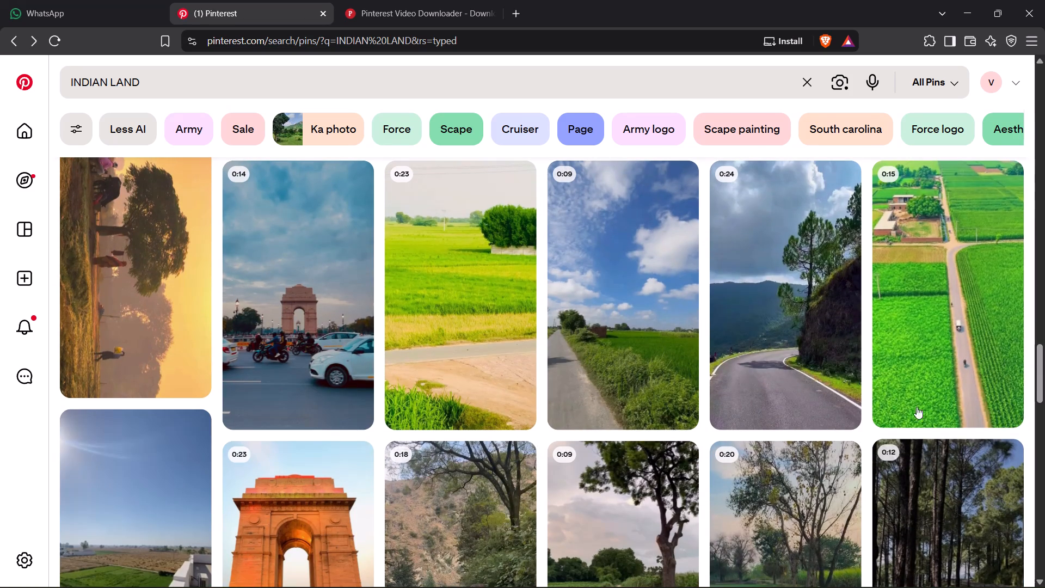
{"action": "scroll", "coordinate": [843, 391], "scroll_direction": "down", "scroll_amount": 5}
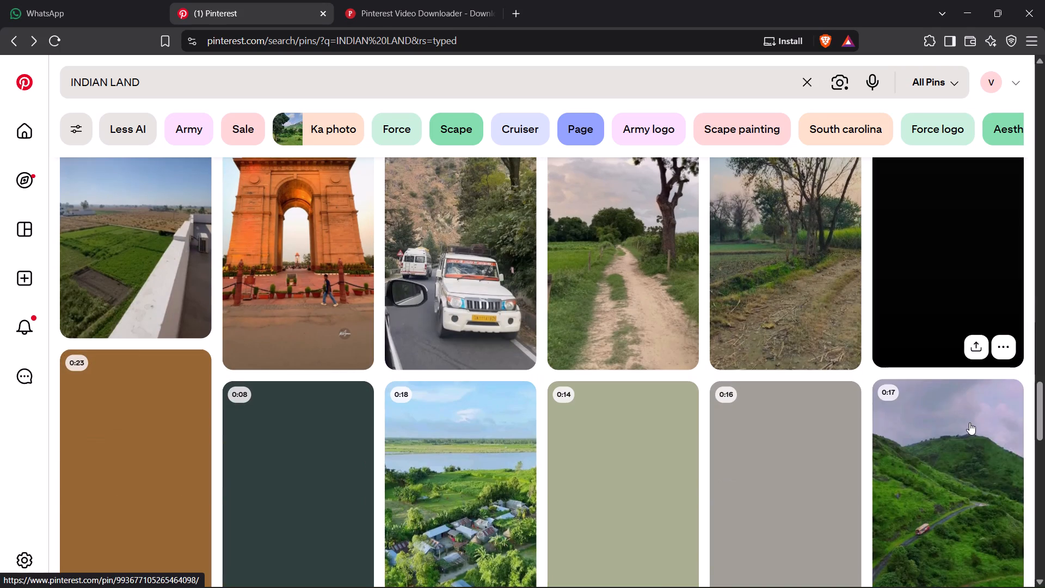
Go back to the upper INDIAN LAND results and re-examine the field, road and village video pins.
{"action": "scroll", "coordinate": [1044, 420], "scroll_direction": "up", "scroll_amount": 20}
{"action": "scroll", "coordinate": [1044, 420], "scroll_direction": "up", "scroll_amount": 19}
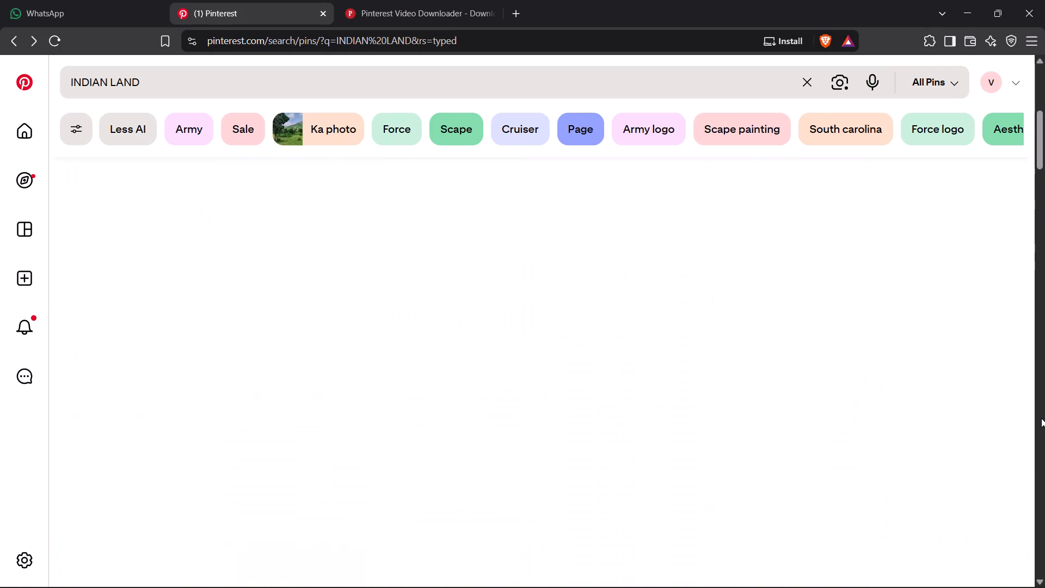
{"action": "scroll", "coordinate": [1041, 418], "scroll_direction": "up", "scroll_amount": 19}
{"action": "scroll", "coordinate": [1044, 346], "scroll_direction": "down", "scroll_amount": 6}
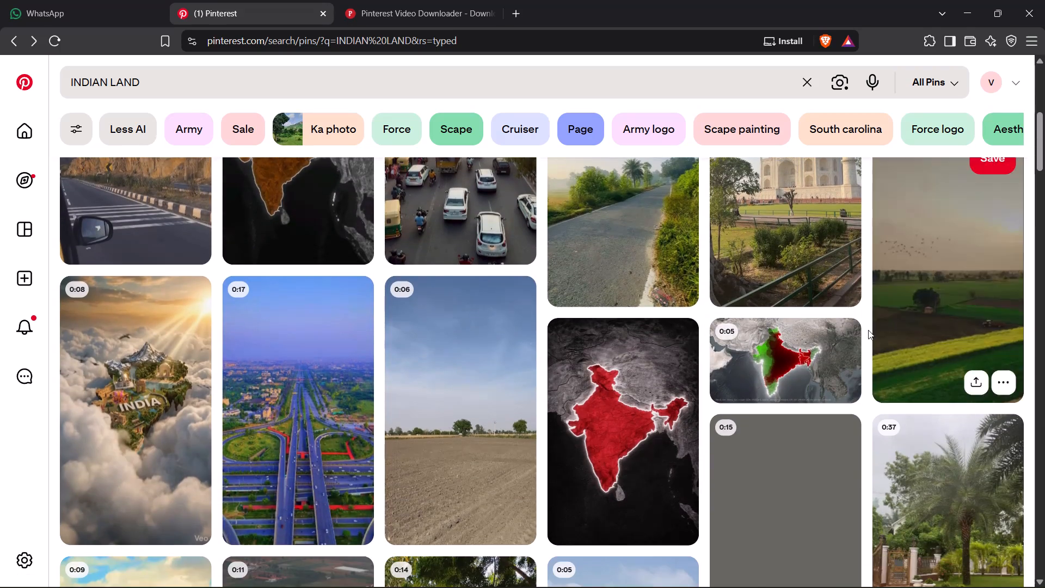
{"action": "scroll", "coordinate": [884, 330], "scroll_direction": "up", "scroll_amount": 4}
{"action": "scroll", "coordinate": [506, 422], "scroll_direction": "down", "scroll_amount": 7}
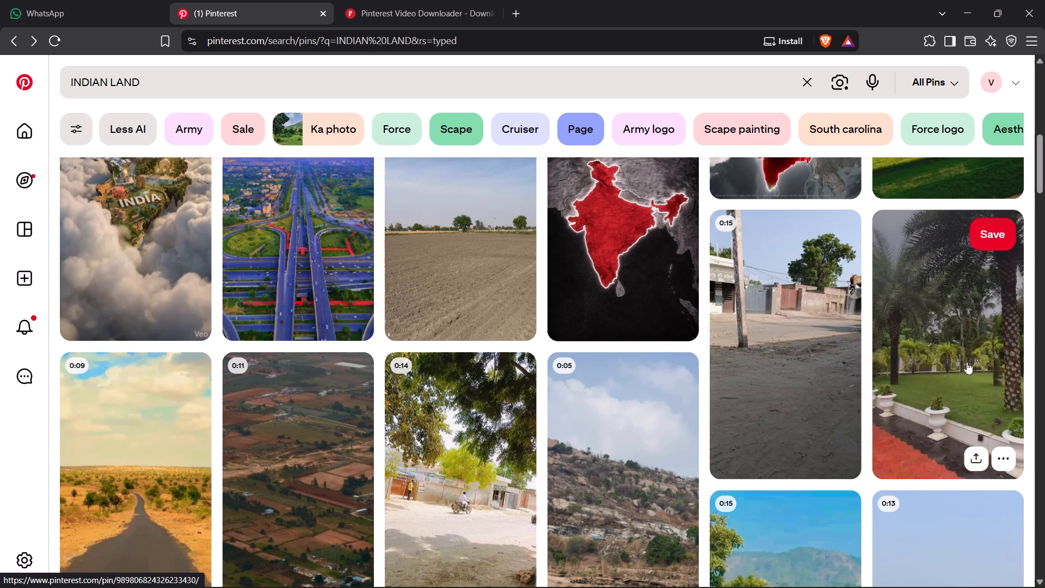
{"action": "scroll", "coordinate": [1044, 364], "scroll_direction": "down", "scroll_amount": 3}
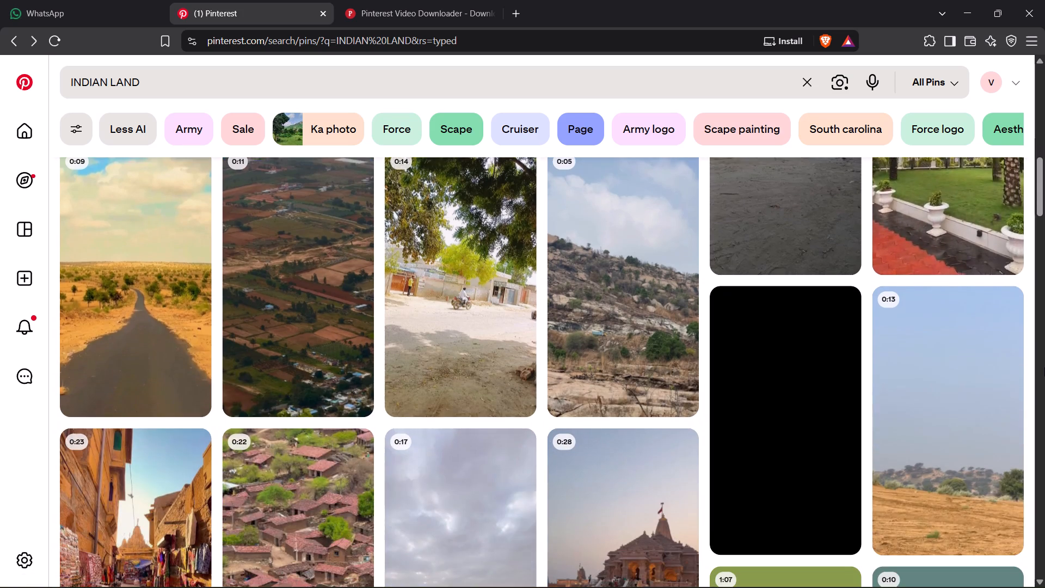
{"action": "scroll", "coordinate": [1044, 368], "scroll_direction": "down", "scroll_amount": 4}
{"action": "scroll", "coordinate": [1044, 372], "scroll_direction": "up", "scroll_amount": 2}
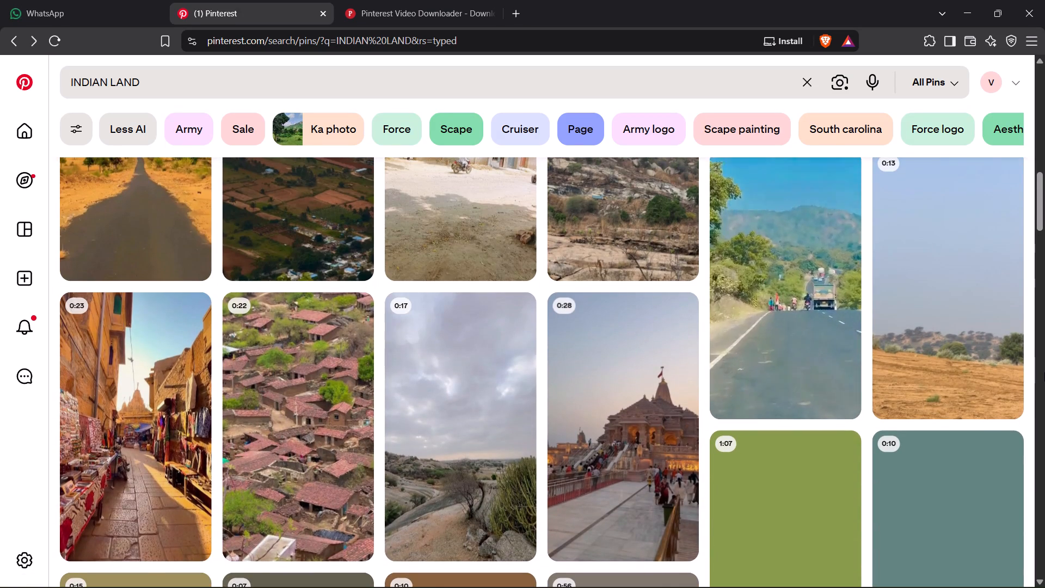
{"action": "scroll", "coordinate": [1044, 375], "scroll_direction": "down", "scroll_amount": 4}
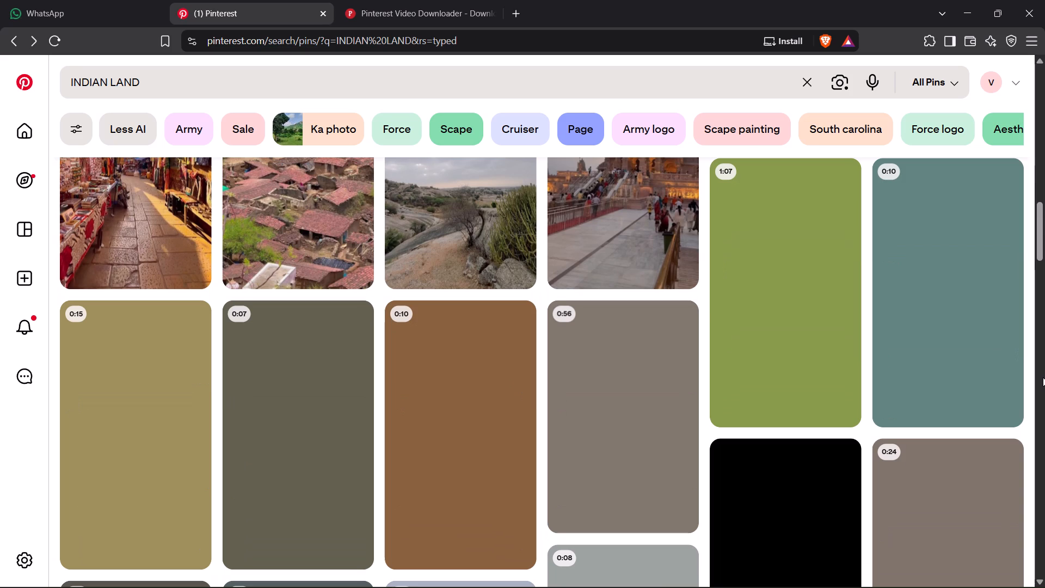
{"action": "scroll", "coordinate": [1027, 378], "scroll_direction": "up", "scroll_amount": 4}
{"action": "scroll", "coordinate": [949, 378], "scroll_direction": "down", "scroll_amount": 5}
{"action": "scroll", "coordinate": [1041, 379], "scroll_direction": "up", "scroll_amount": 15}
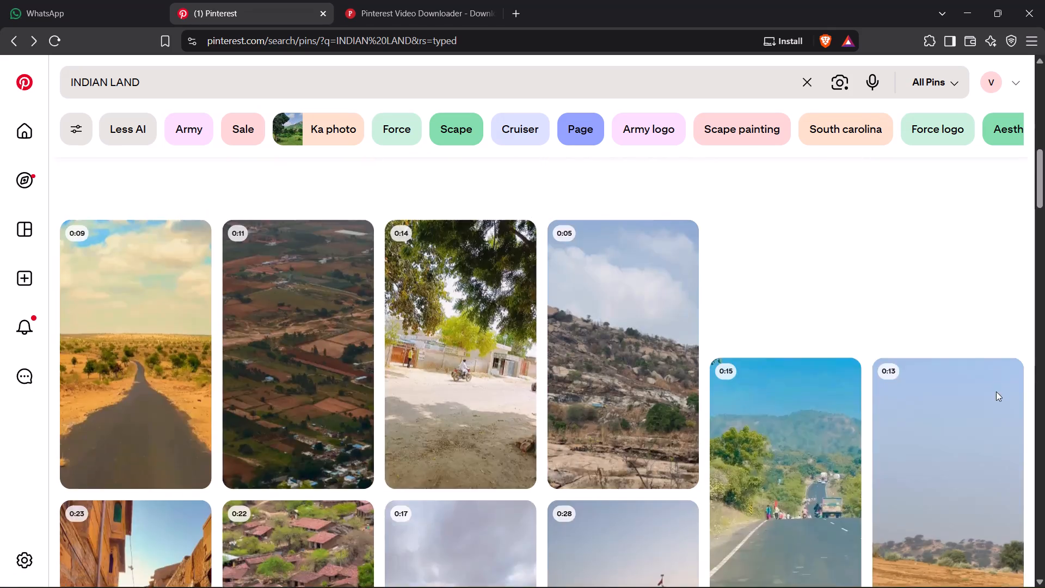
{"action": "scroll", "coordinate": [996, 391], "scroll_direction": "up", "scroll_amount": 20}
{"action": "scroll", "coordinate": [996, 391], "scroll_direction": "up", "scroll_amount": 1}
{"action": "scroll", "coordinate": [741, 403], "scroll_direction": "down", "scroll_amount": 4}
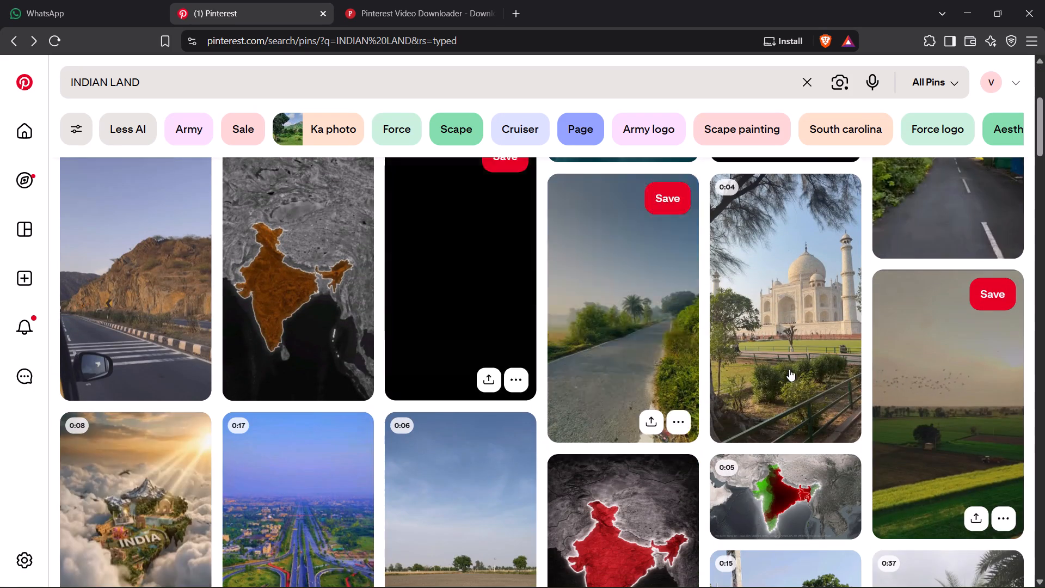
{"action": "scroll", "coordinate": [1036, 380], "scroll_direction": "down", "scroll_amount": 4}
{"action": "scroll", "coordinate": [834, 379], "scroll_direction": "up", "scroll_amount": 6}
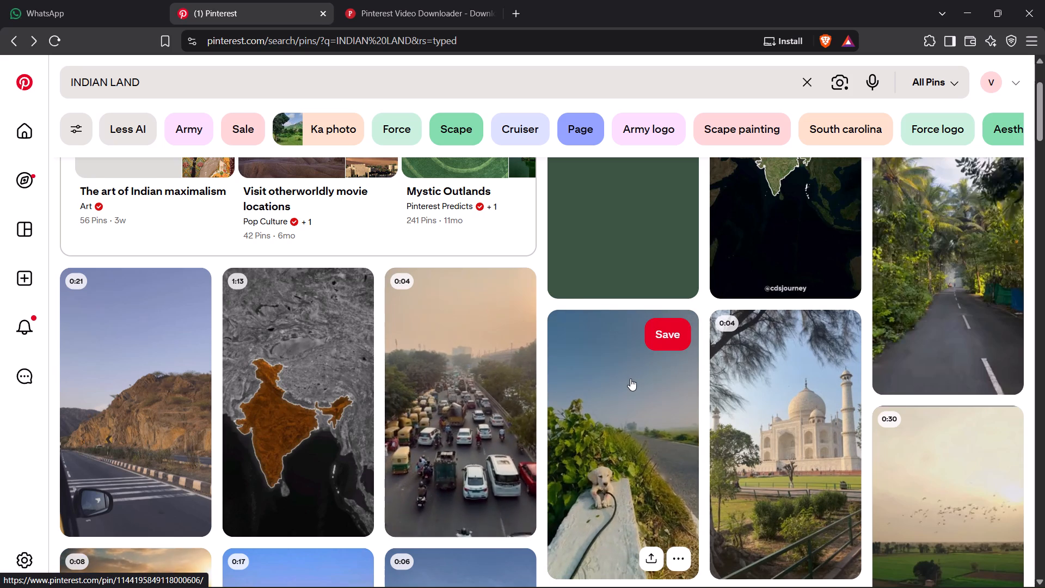
Search Pinterest for INDIAN HOUSE and examine the first video pins for portrait property footage.
{"action": "scroll", "coordinate": [630, 378], "scroll_direction": "up", "scroll_amount": 10}
{"action": "left_click_drag", "start_coordinate": [144, 78], "coordinate": [125, 79]}
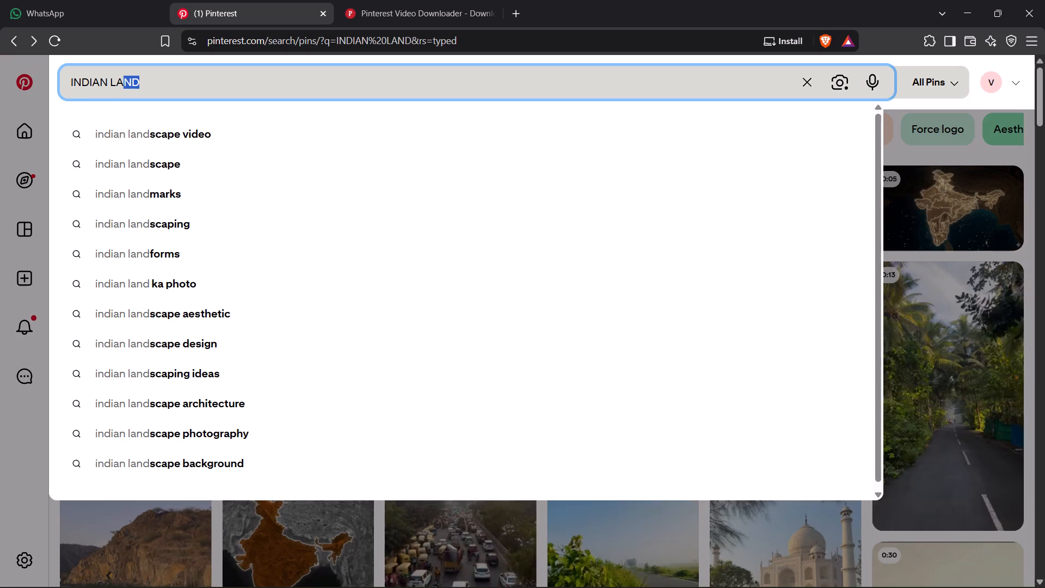
{"action": "left_click_drag", "start_coordinate": [125, 79], "coordinate": [21, 92]}
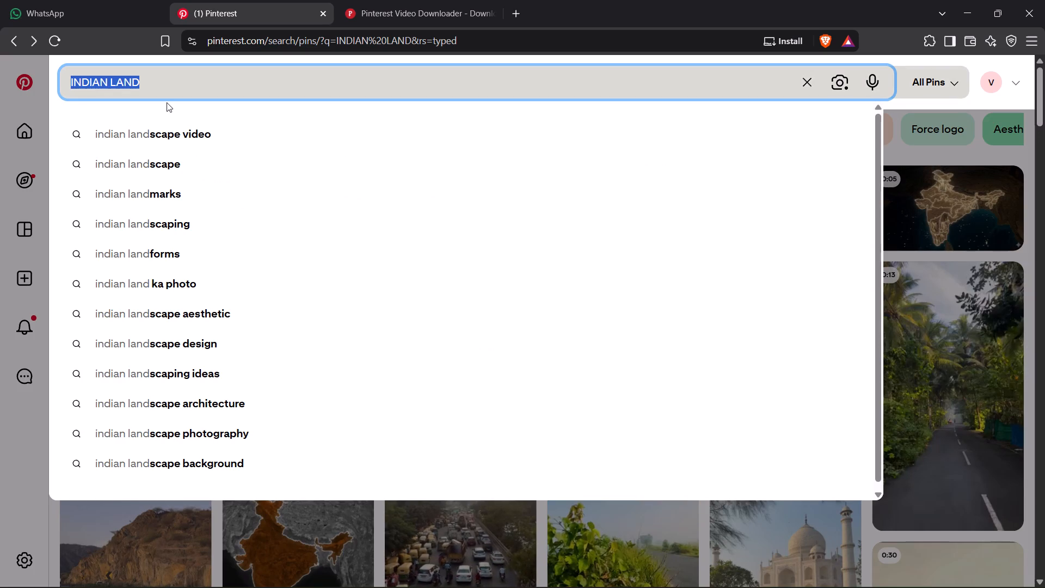
{"action": "type", "text": "INDIAN"}
{"action": "key", "text": "space"}
{"action": "type", "text": "HOUSE"}
{"action": "key", "text": "space"}
{"action": "key", "text": "Return"}
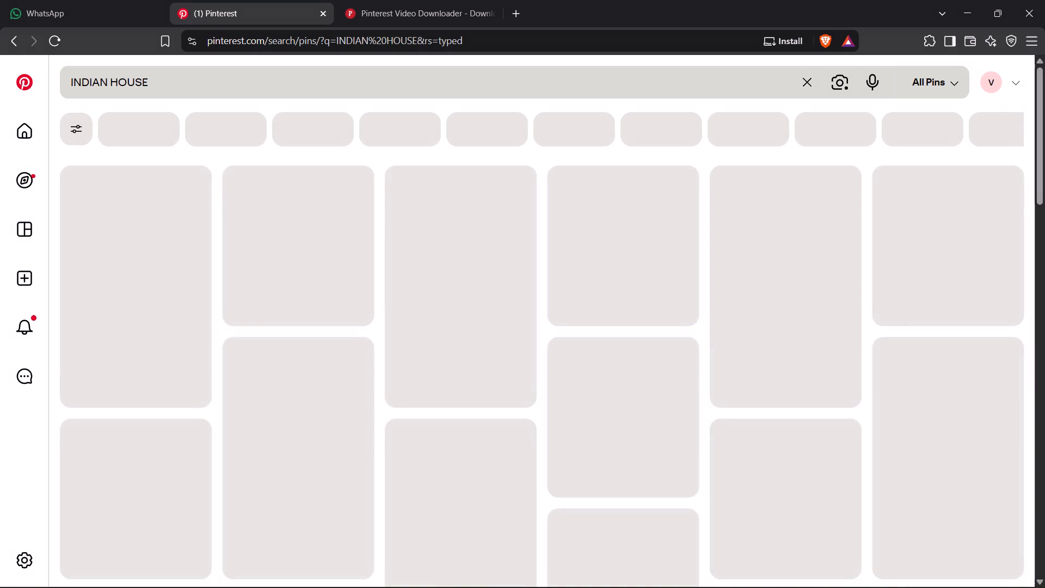
{"action": "scroll", "coordinate": [167, 102], "scroll_direction": "up", "scroll_amount": 1}
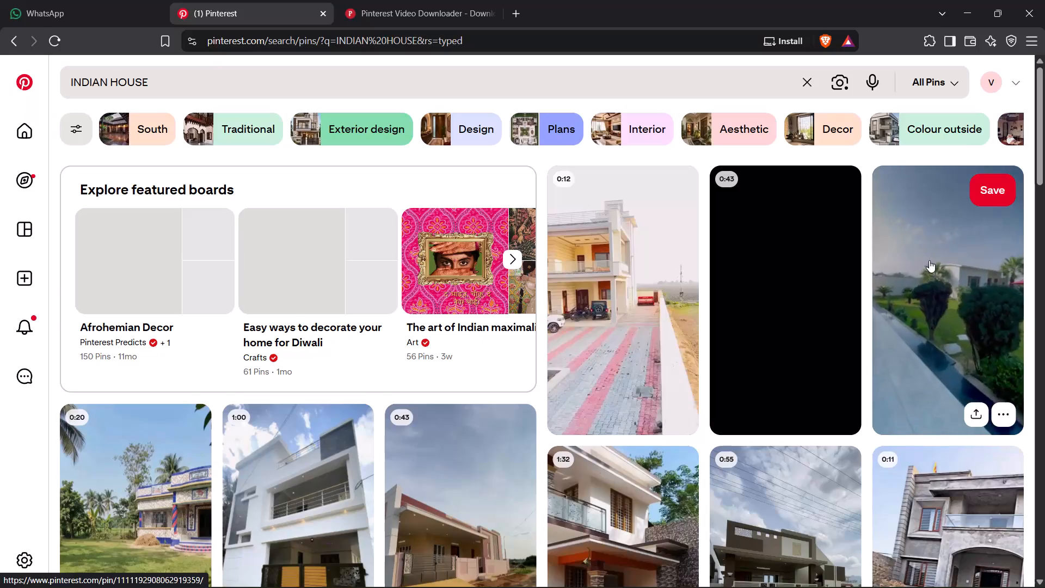
{"action": "scroll", "coordinate": [929, 260], "scroll_direction": "down", "scroll_amount": 2}
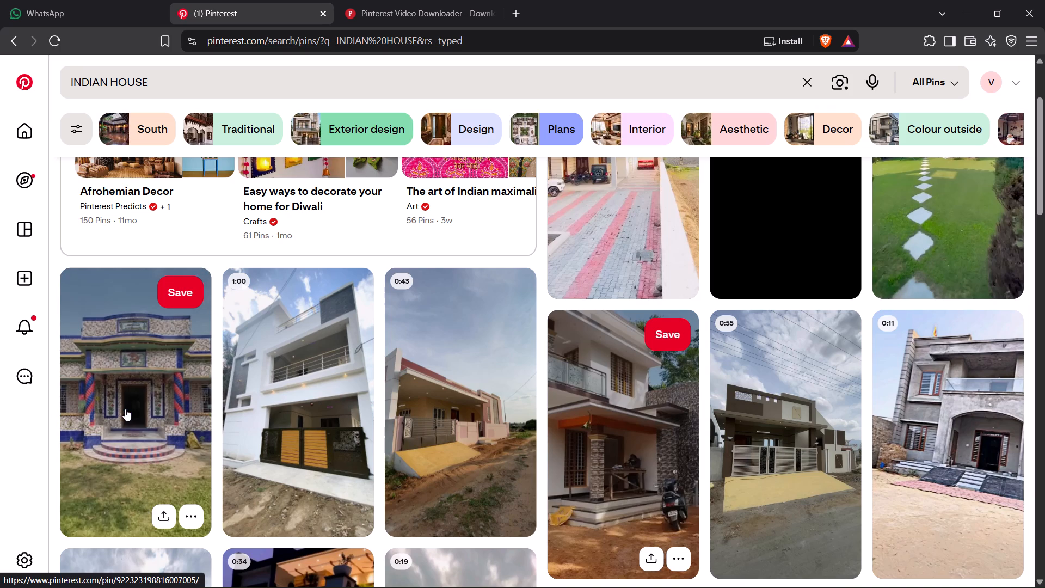
{"action": "scroll", "coordinate": [139, 421], "scroll_direction": "up", "scroll_amount": 8}
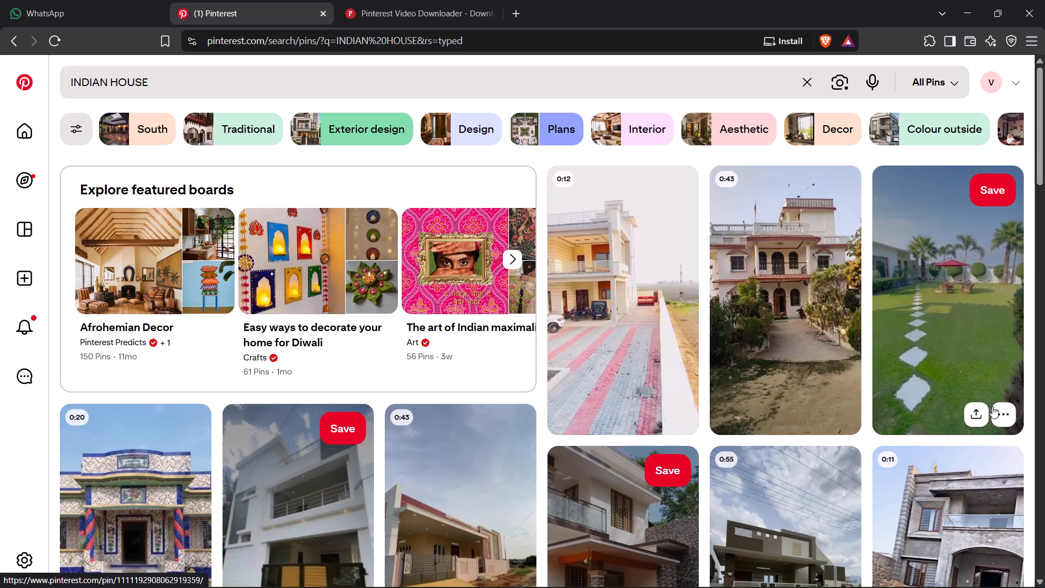
Copy the link of the house video pin with the lawn and stepping stones, and fetch it in the SSSPIN Pinterest downloader.
{"action": "left_click", "coordinate": [981, 415]}
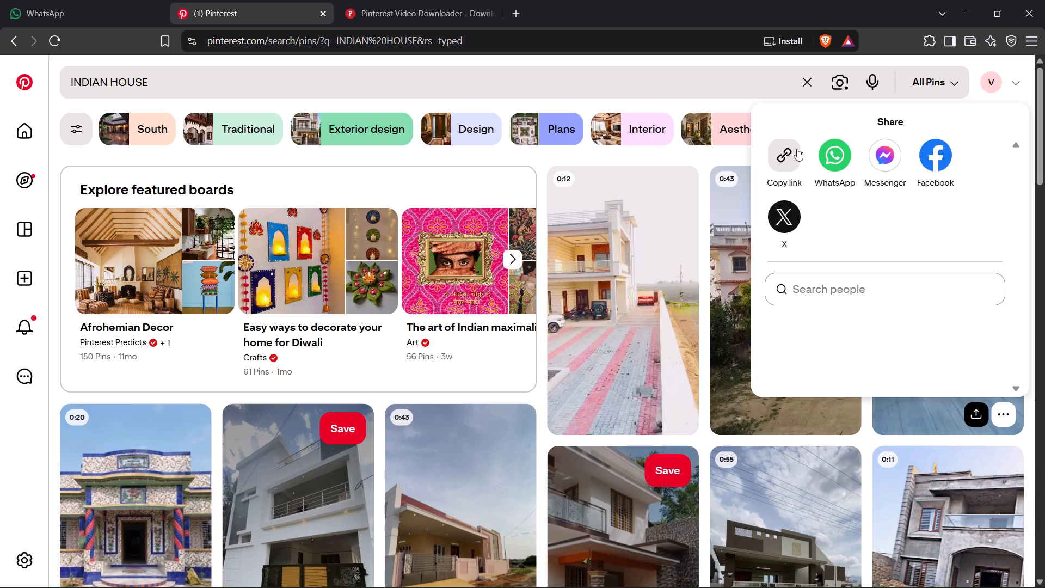
{"action": "left_click", "coordinate": [778, 155]}
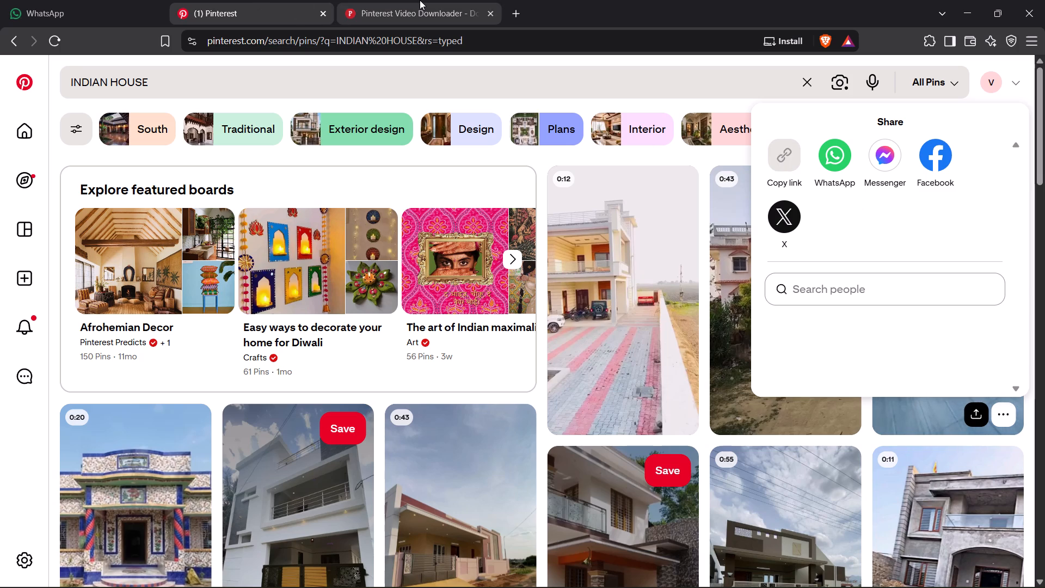
{"action": "left_click", "coordinate": [420, 0]}
{"action": "left_click", "coordinate": [429, 224]}
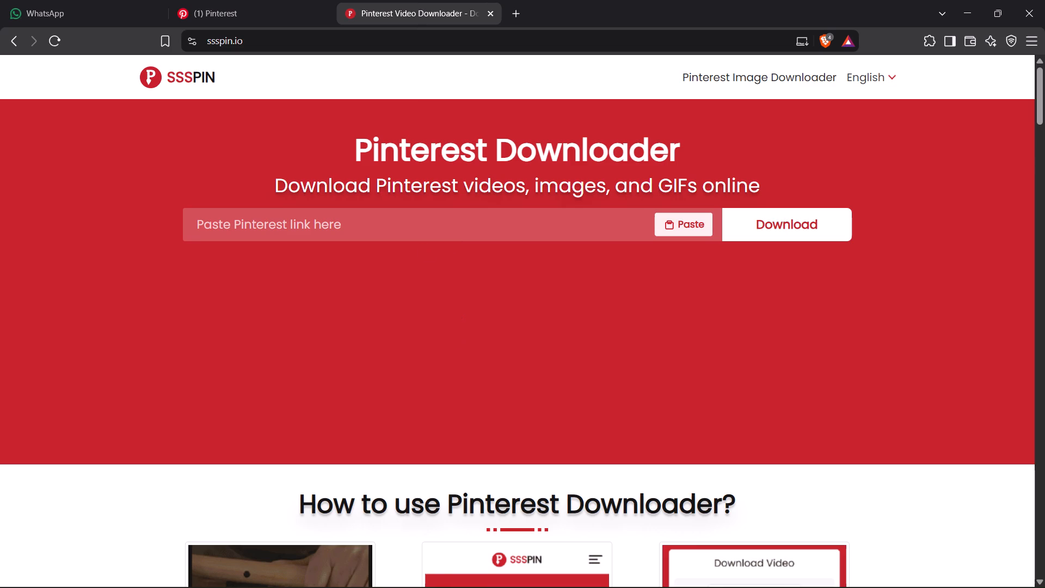
{"action": "key", "text": "ctrl+v"}
{"action": "left_click", "coordinate": [791, 220]}
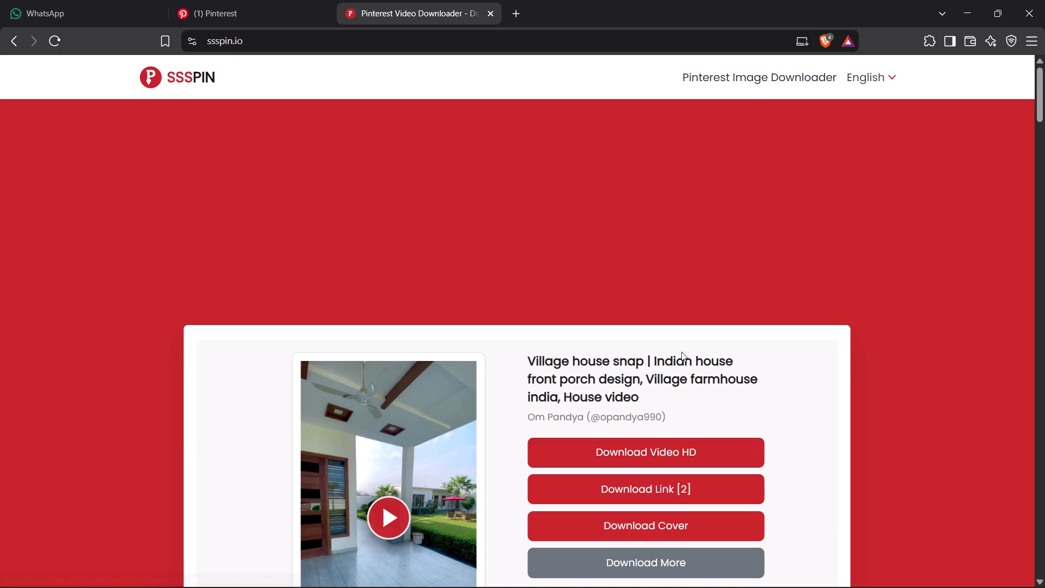
Download the HD video and save it as PROPERTY in the RAW folder of PESA BANANE VALI PROPERTY on the Desktop.
{"action": "left_click", "coordinate": [624, 450]}
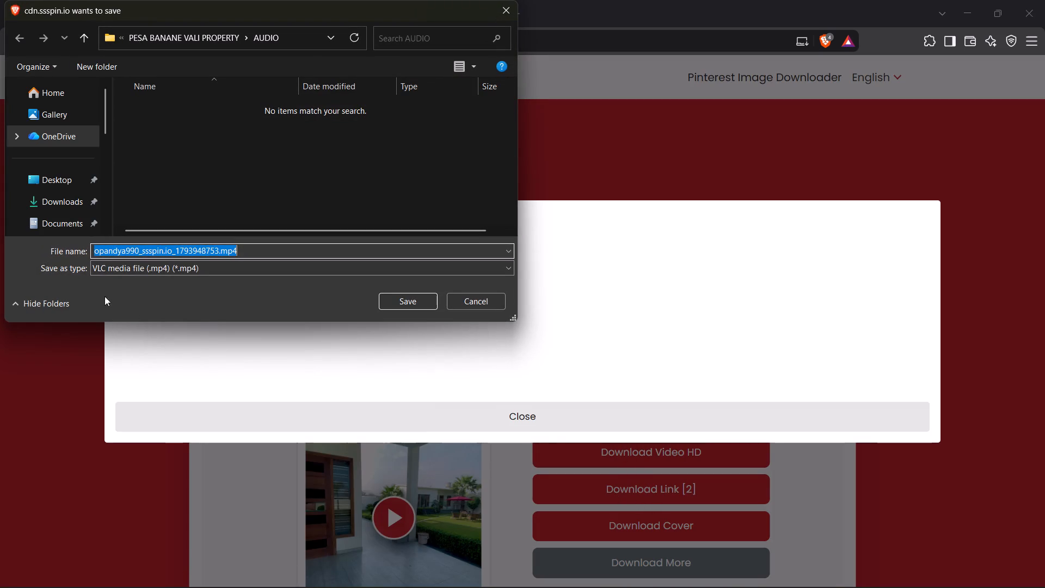
{"action": "left_click", "coordinate": [54, 181]}
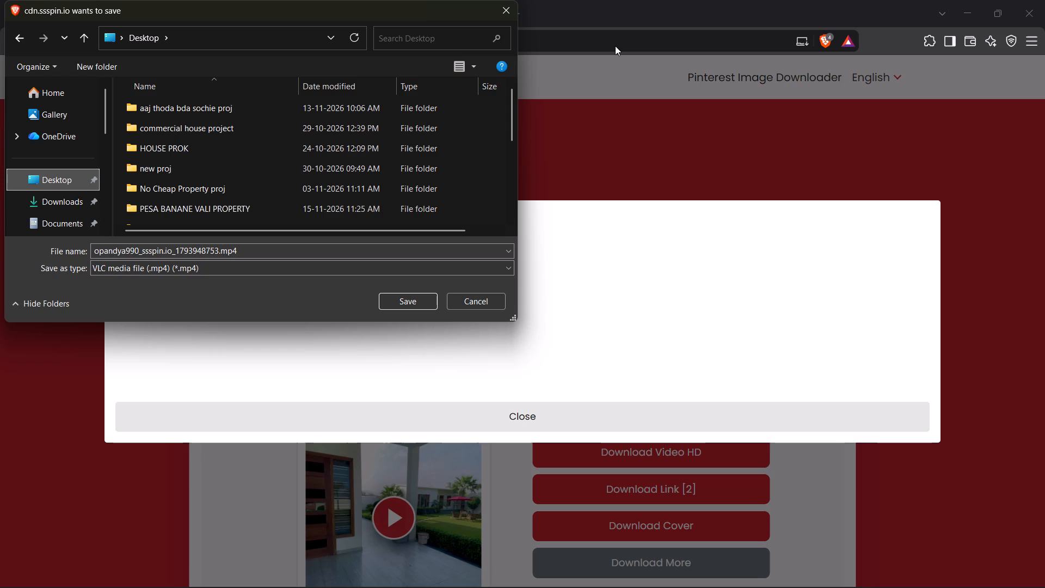
{"action": "double_click", "coordinate": [274, 207]}
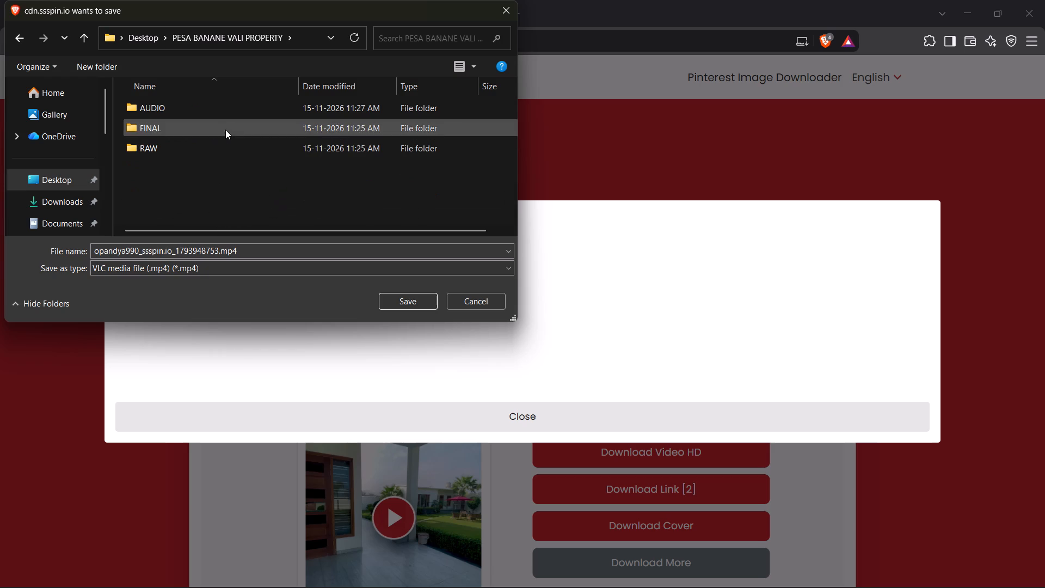
{"action": "double_click", "coordinate": [225, 148]}
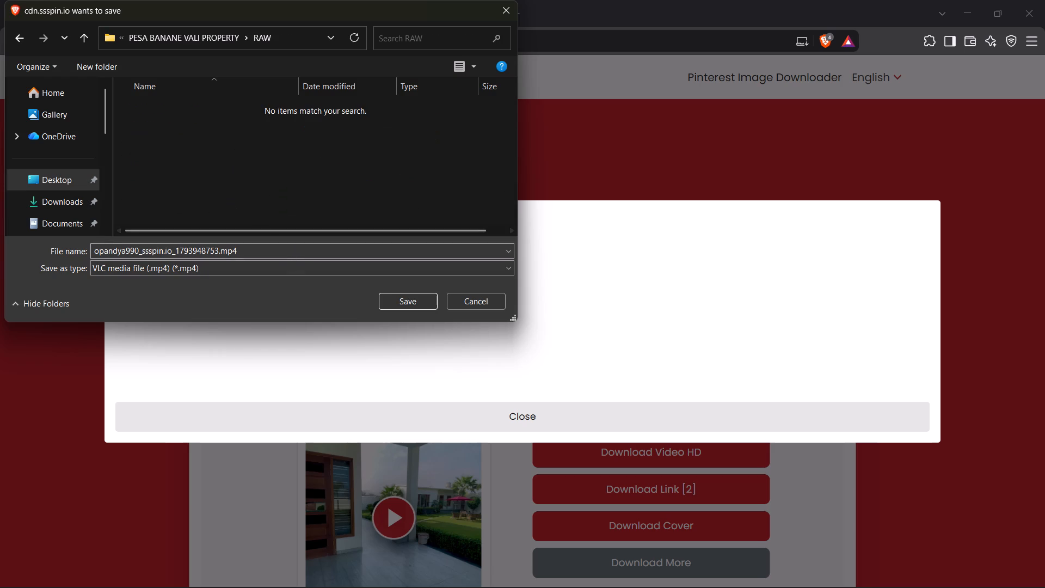
{"action": "left_click", "coordinate": [282, 248]}
{"action": "type", "text": "PROPERTY"}
{"action": "key", "text": "Return"}
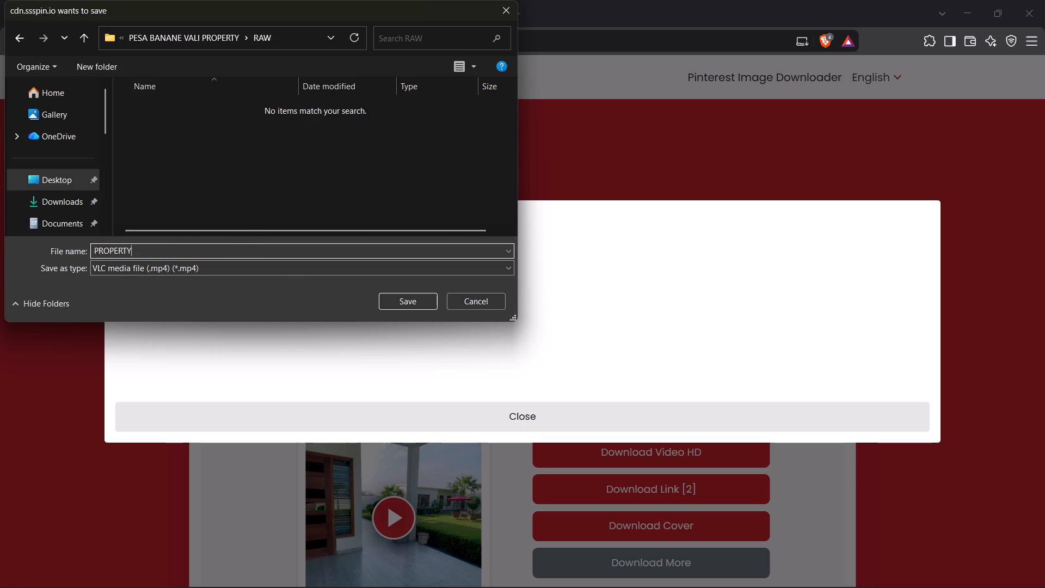
Switch to CapCut and import PROPERTY.mp4 from the RAW folder of PESA BANANE VALI PROPERTY on the Desktop.
{"action": "key", "text": "alt+Tab"}
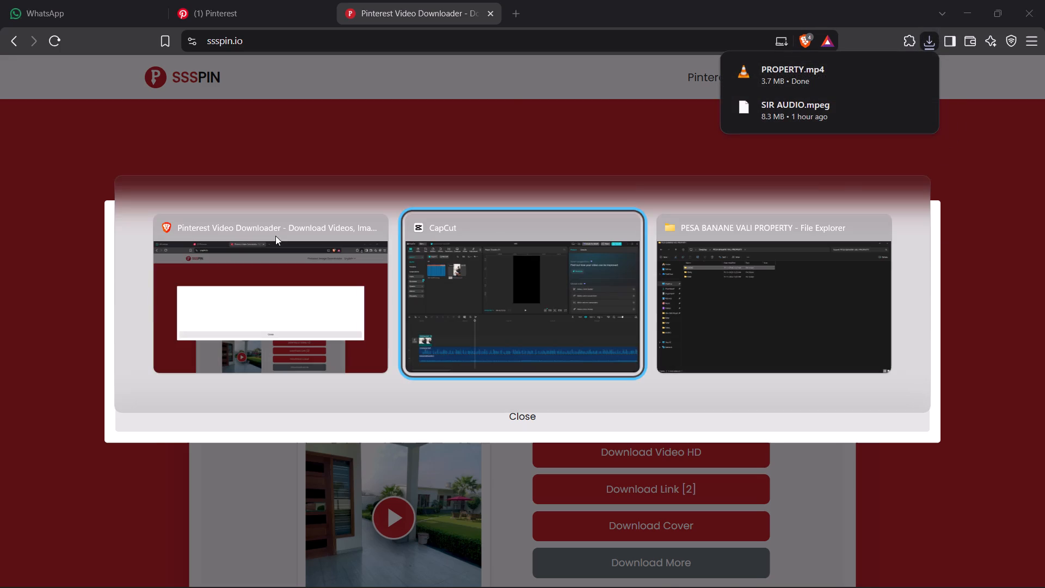
{"action": "left_click", "coordinate": [113, 80]}
{"action": "left_click", "coordinate": [113, 72]}
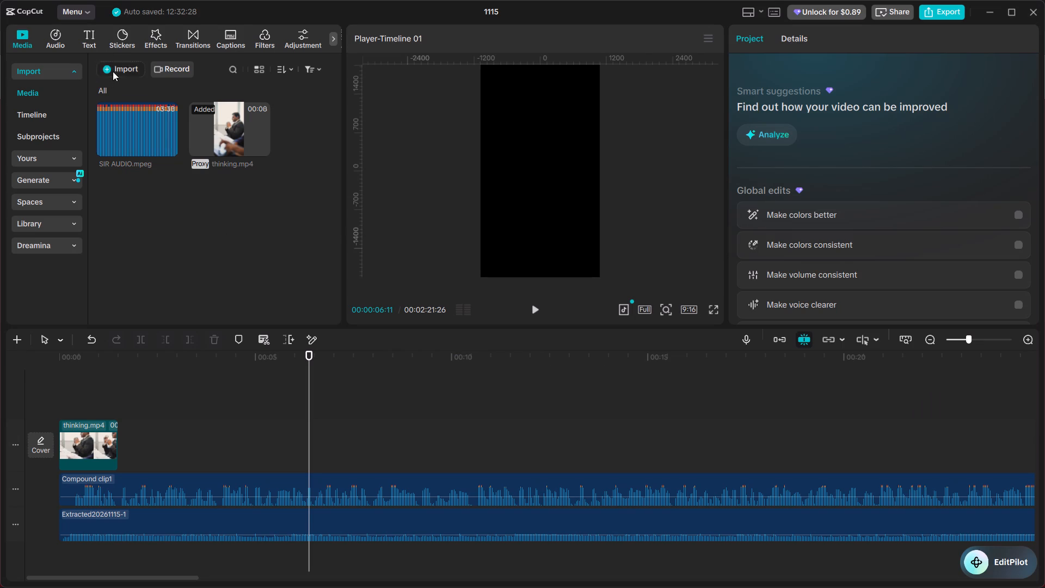
{"action": "left_click", "coordinate": [151, 88]}
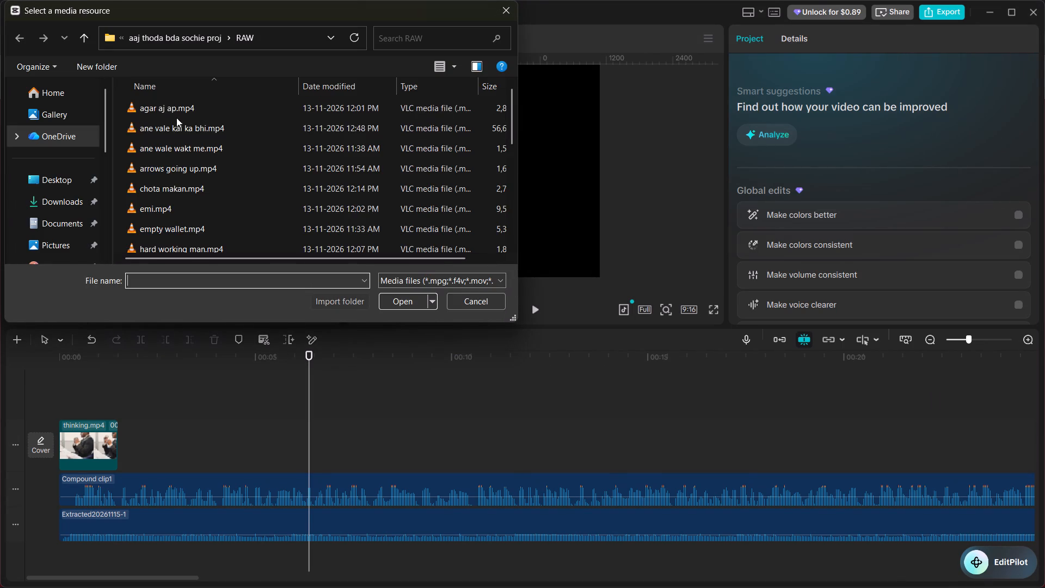
{"action": "left_click", "coordinate": [74, 186]}
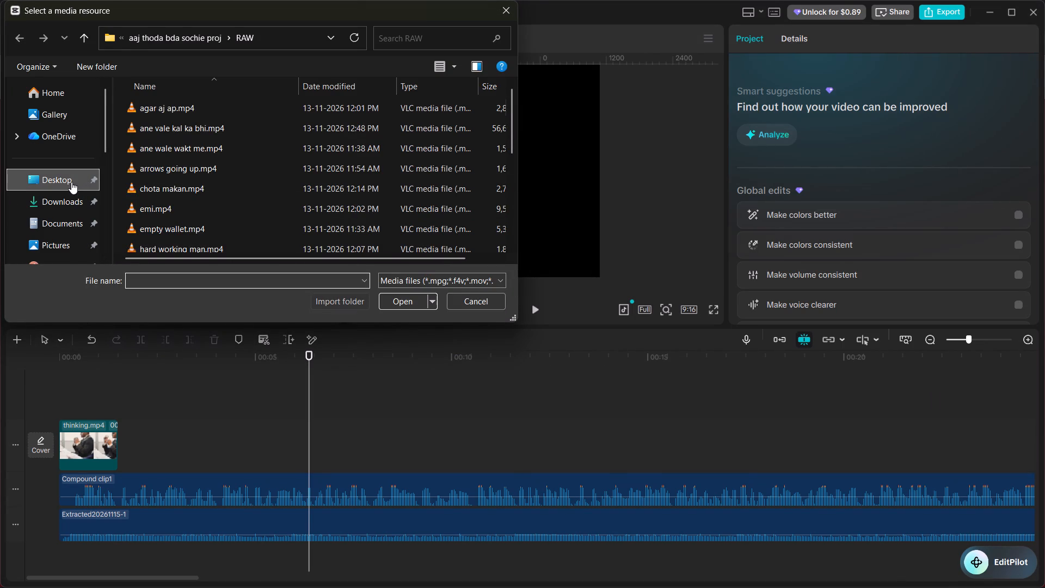
{"action": "left_click", "coordinate": [71, 182]}
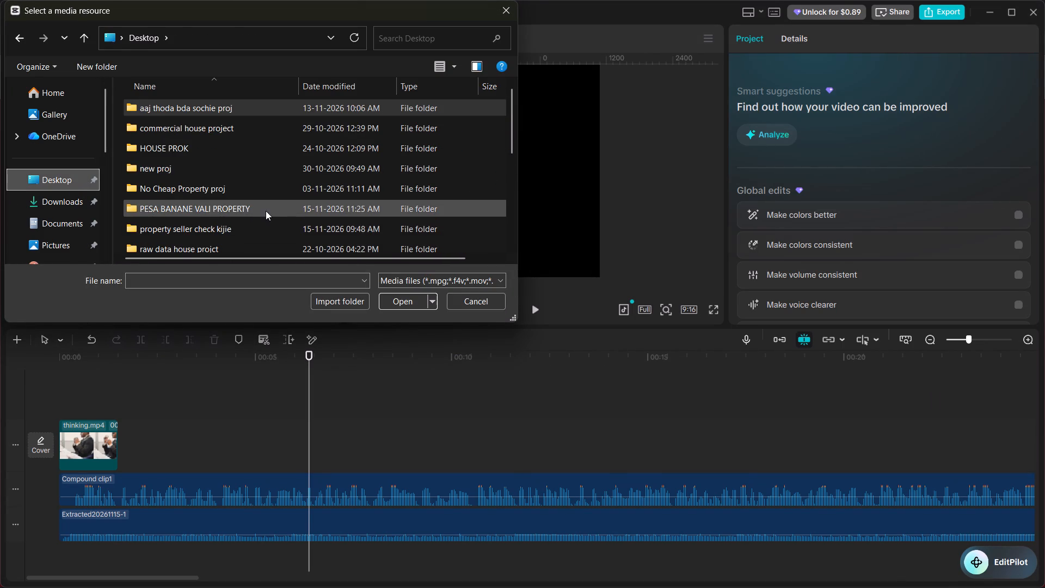
{"action": "triple_click", "coordinate": [266, 211]}
{"action": "double_click", "coordinate": [193, 144]}
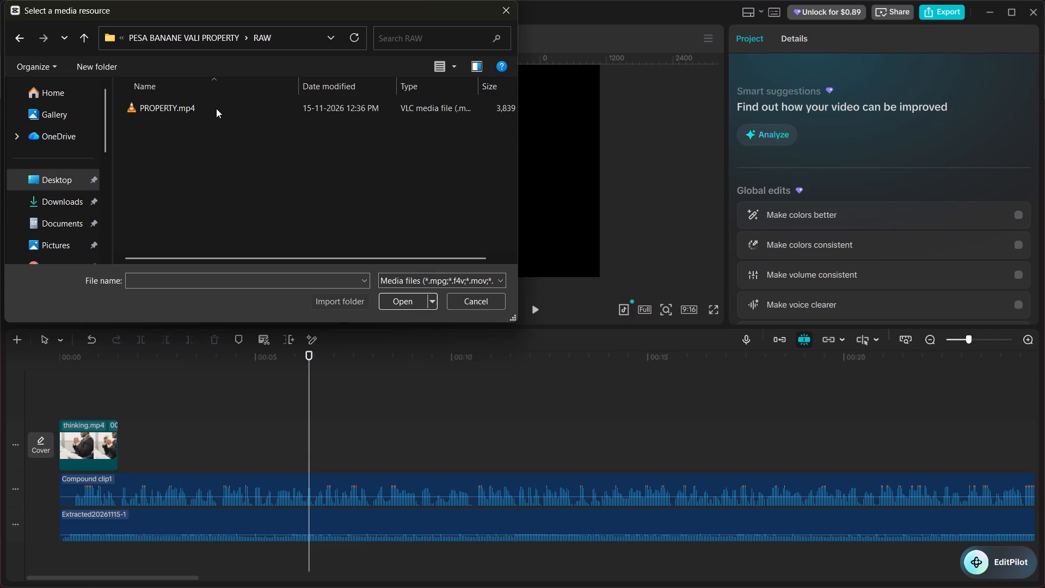
{"action": "double_click", "coordinate": [216, 108]}
Place the PROPERTY.mp4 clip on the main video track directly after thinking.mp4.
{"action": "left_click_drag", "start_coordinate": [139, 201], "coordinate": [223, 427]}
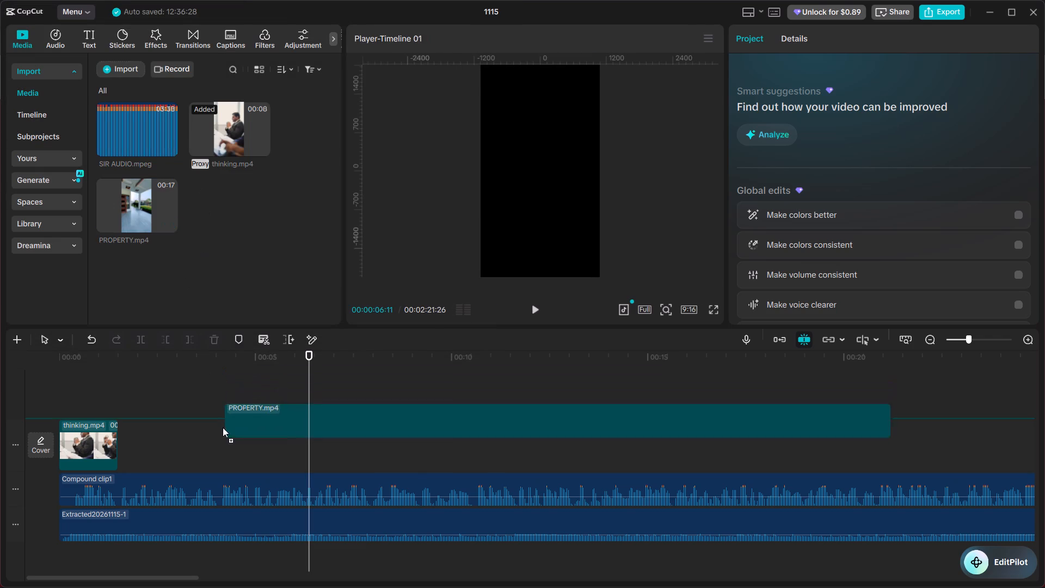
{"action": "left_click_drag", "start_coordinate": [223, 427], "coordinate": [218, 451]}
{"action": "right_click", "coordinate": [206, 448]}
{"action": "left_click", "coordinate": [246, 461]}
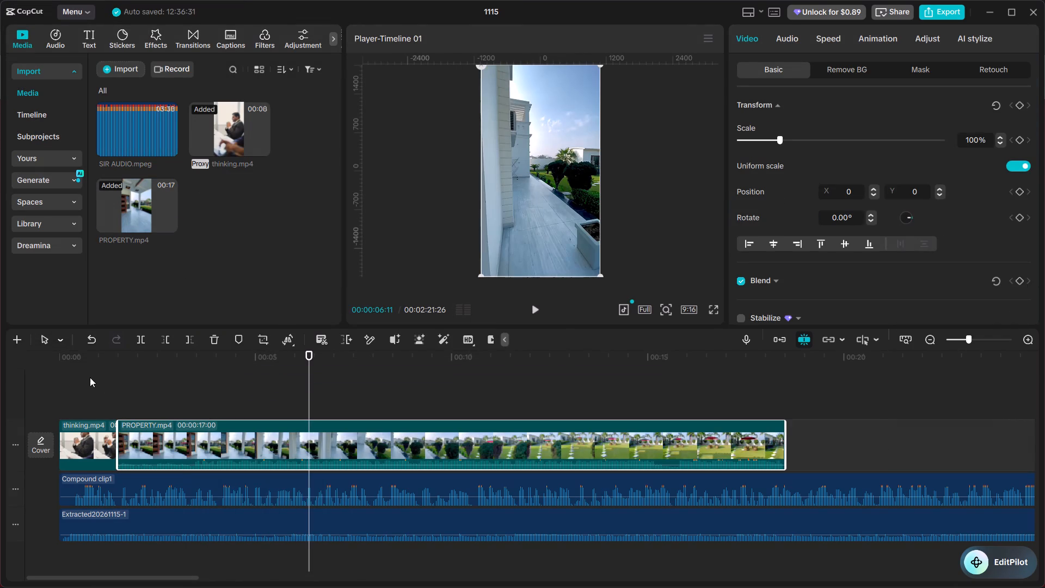
Preview the start of the PROPERTY clip and mute the main video track's audio.
{"action": "left_click", "coordinate": [102, 382]}
{"action": "key", "text": "space"}
{"action": "key", "text": "space"}
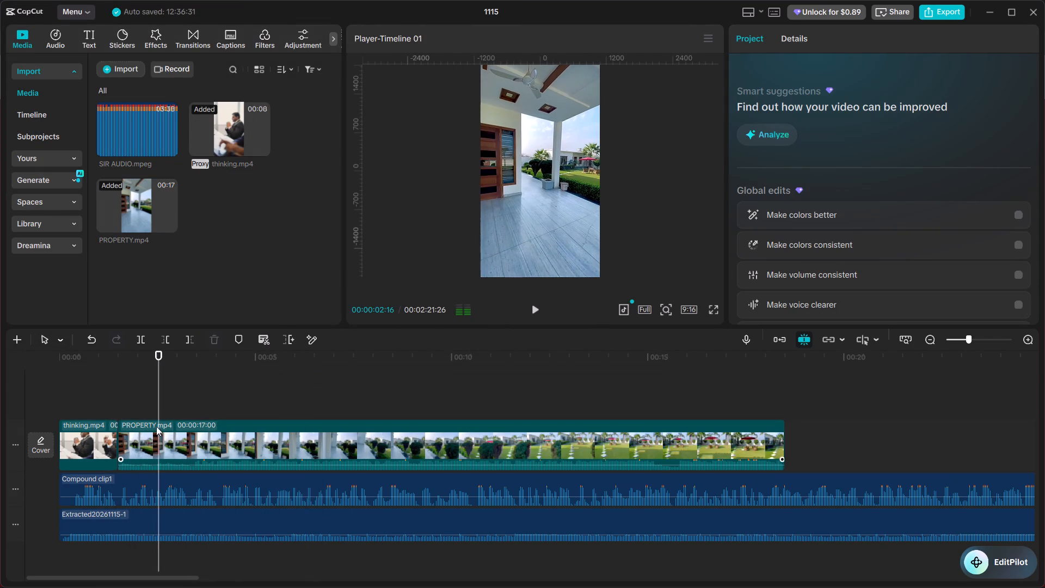
{"action": "left_click_drag", "start_coordinate": [24, 411], "coordinate": [69, 411]}
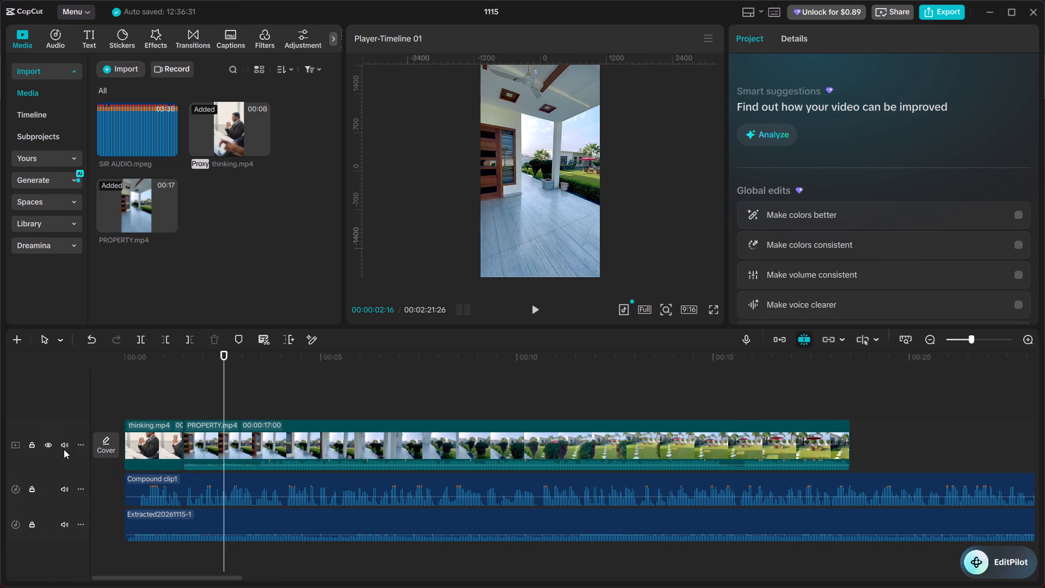
{"action": "left_click", "coordinate": [64, 442]}
{"action": "left_click_drag", "start_coordinate": [89, 398], "coordinate": [20, 405]}
Replay the vocals between about 4 and 7 seconds to find the cut point for the PROPERTY clip.
{"action": "key", "text": "space"}
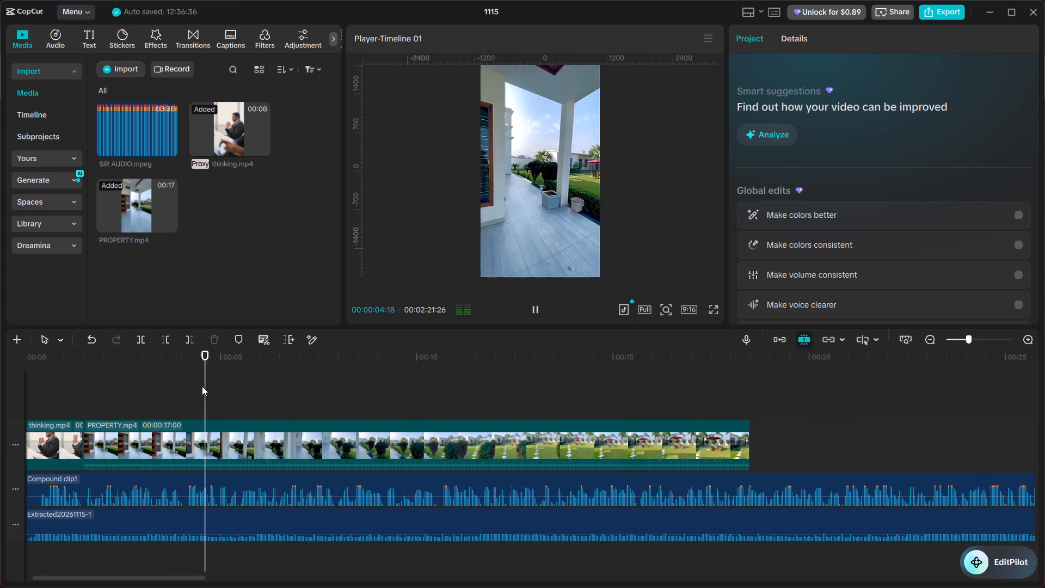
{"action": "key", "text": "space"}
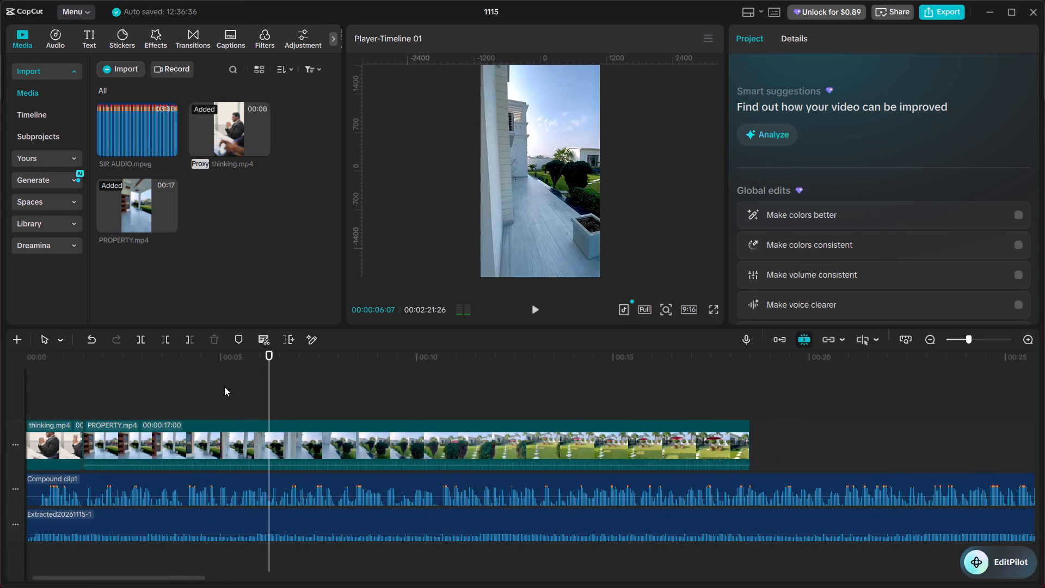
{"action": "key", "text": "space"}
{"action": "left_click", "coordinate": [253, 388]}
{"action": "left_click_drag", "start_coordinate": [253, 388], "coordinate": [249, 397]}
{"action": "key", "text": "space"}
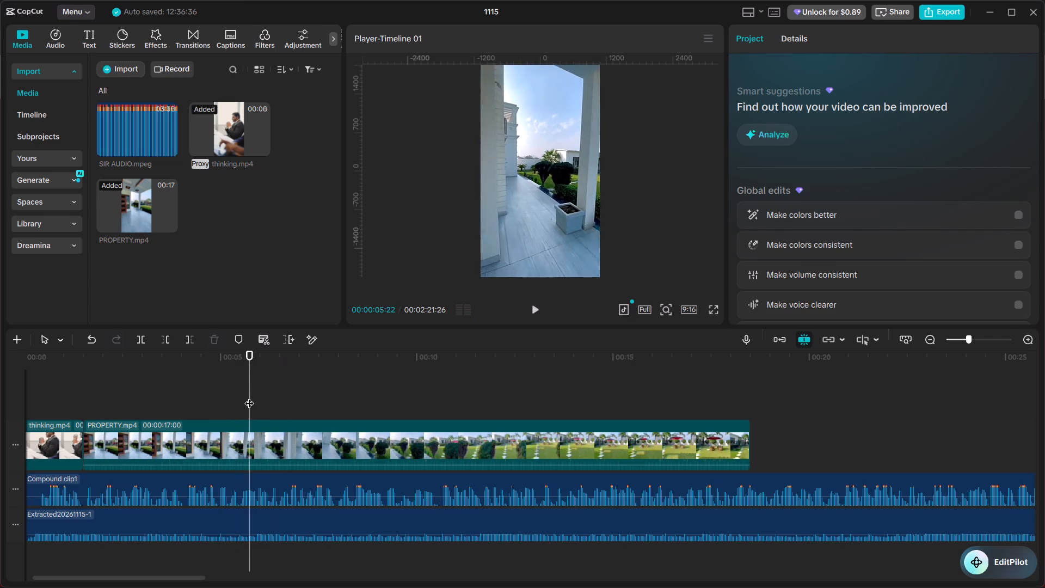
{"action": "key", "text": "space"}
{"action": "key", "text": "space"}
{"action": "double_click", "coordinate": [273, 395]}
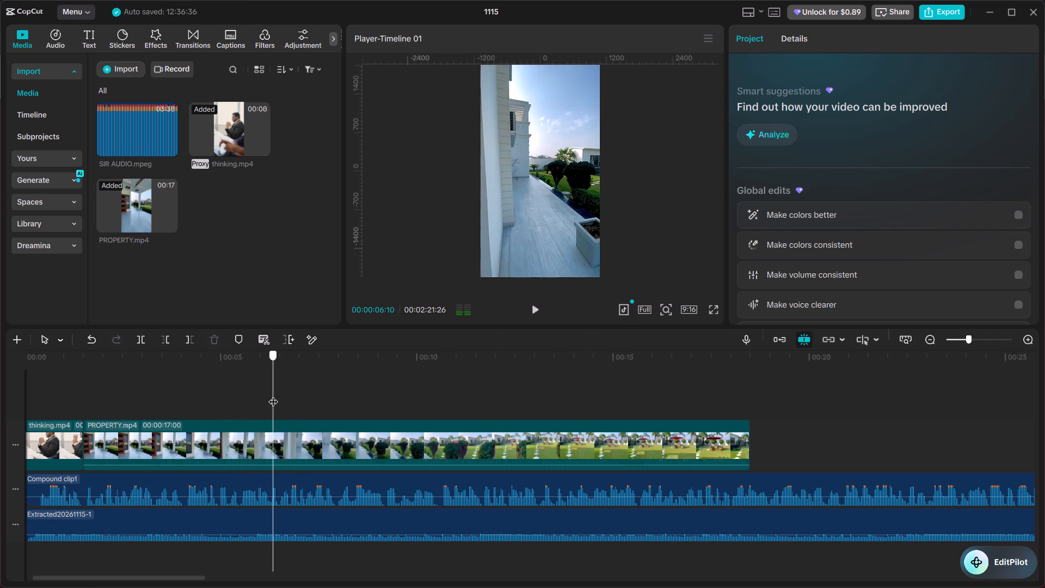
{"action": "key", "text": "space"}
{"action": "left_click", "coordinate": [233, 385]}
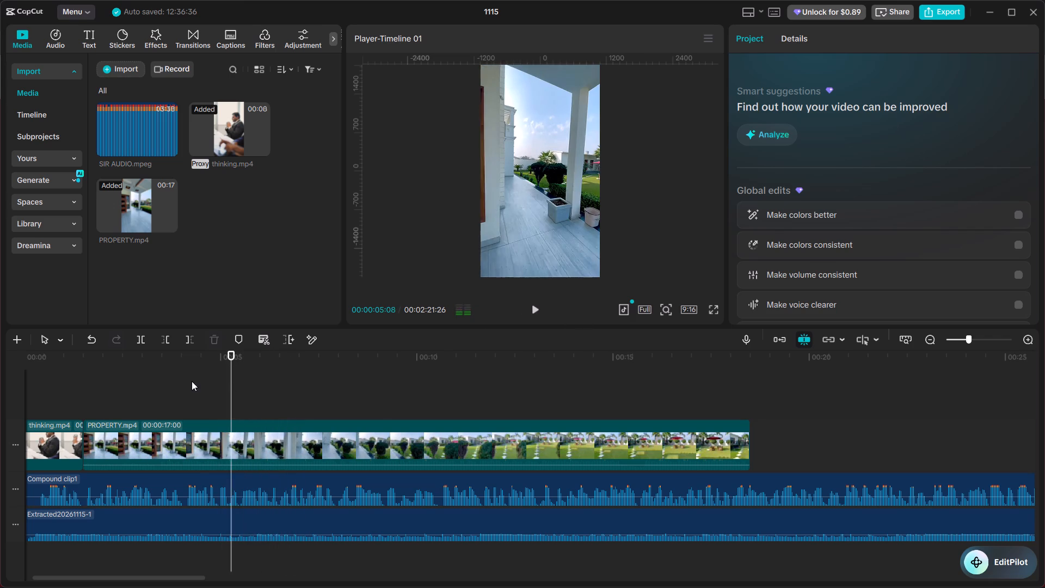
{"action": "left_click", "coordinate": [192, 381]}
{"action": "key", "text": "space"}
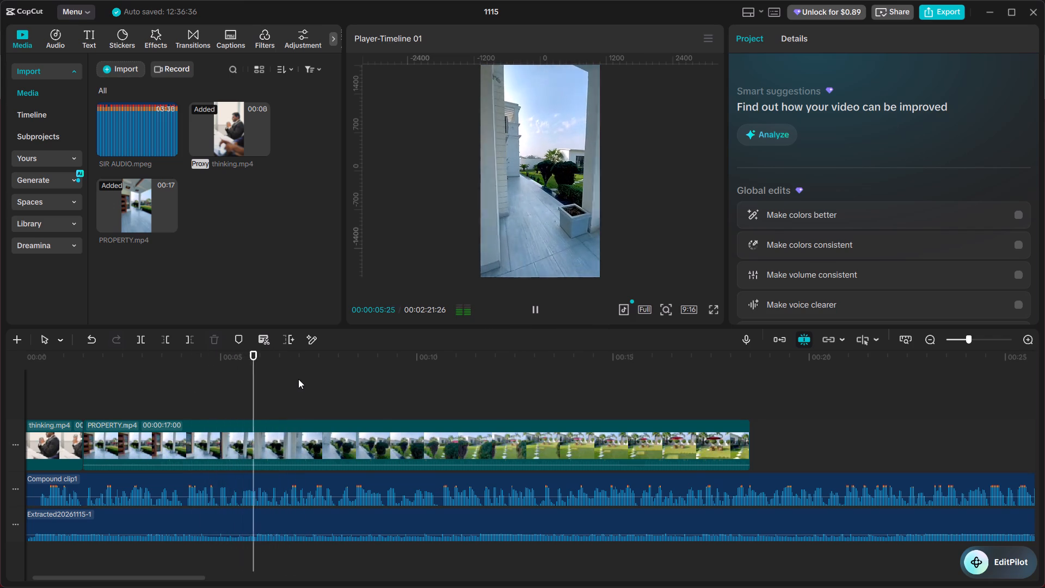
{"action": "key", "text": "space"}
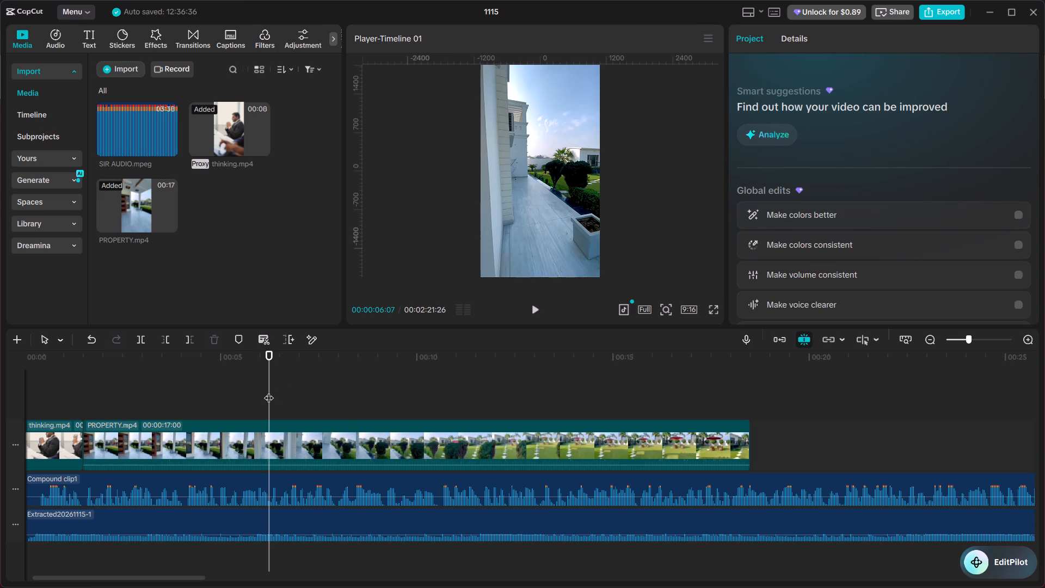
{"action": "key", "text": "space"}
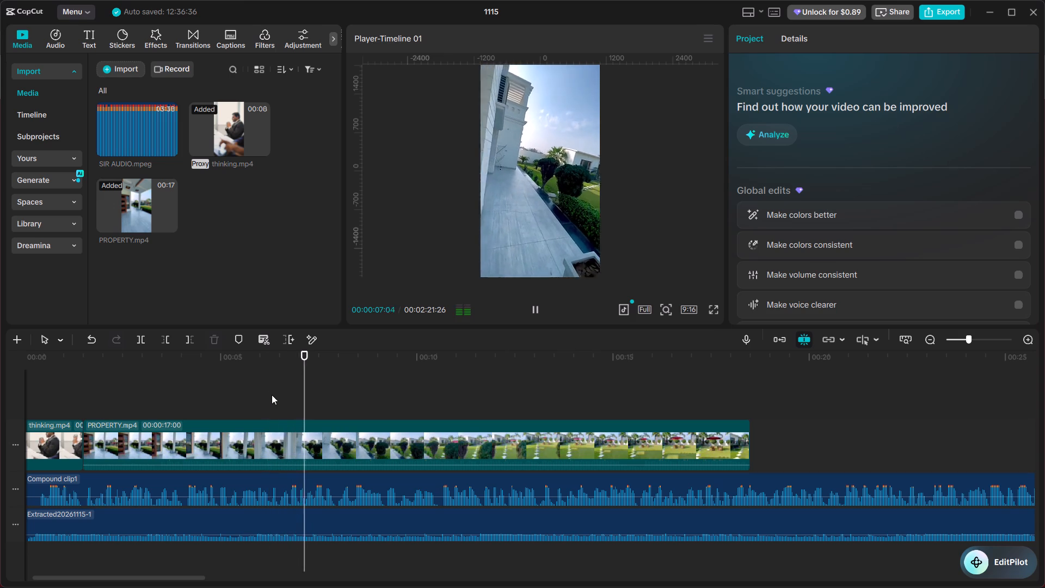
{"action": "left_click", "coordinate": [272, 395]}
{"action": "key", "text": "space"}
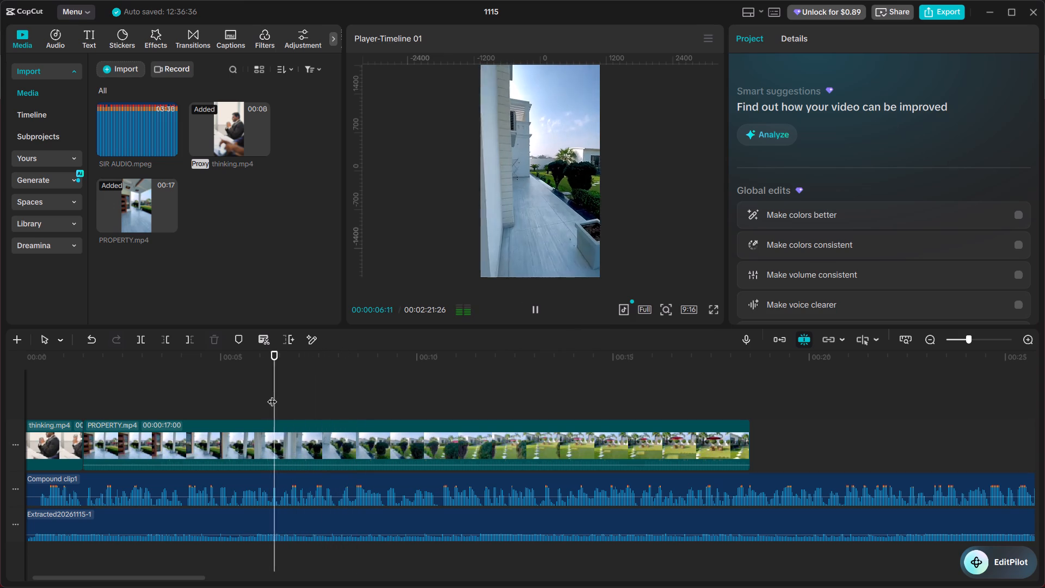
{"action": "left_click", "coordinate": [272, 395]}
Split the PROPERTY clip at 00:00:06:08, delete the part after it, and play the vocals that follow.
{"action": "scroll", "coordinate": [273, 395], "scroll_direction": "up", "scroll_amount": 17, "text": "ctrl"}
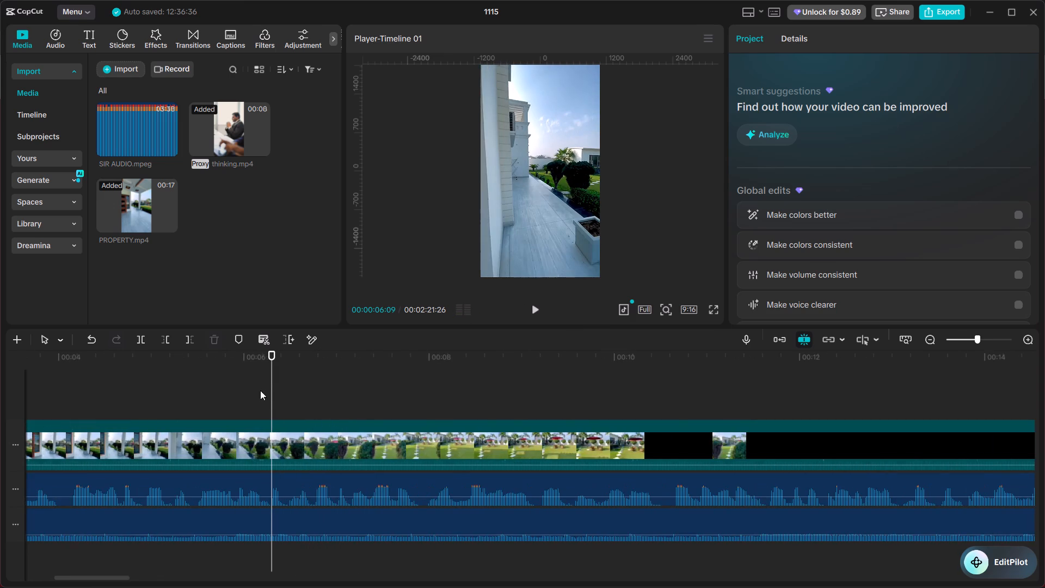
{"action": "scroll", "coordinate": [270, 393], "scroll_direction": "up", "scroll_amount": 8, "text": "ctrl"}
{"action": "left_click", "coordinate": [267, 390], "text": "ctrl"}
{"action": "left_click_drag", "start_coordinate": [267, 390], "coordinate": [271, 395]}
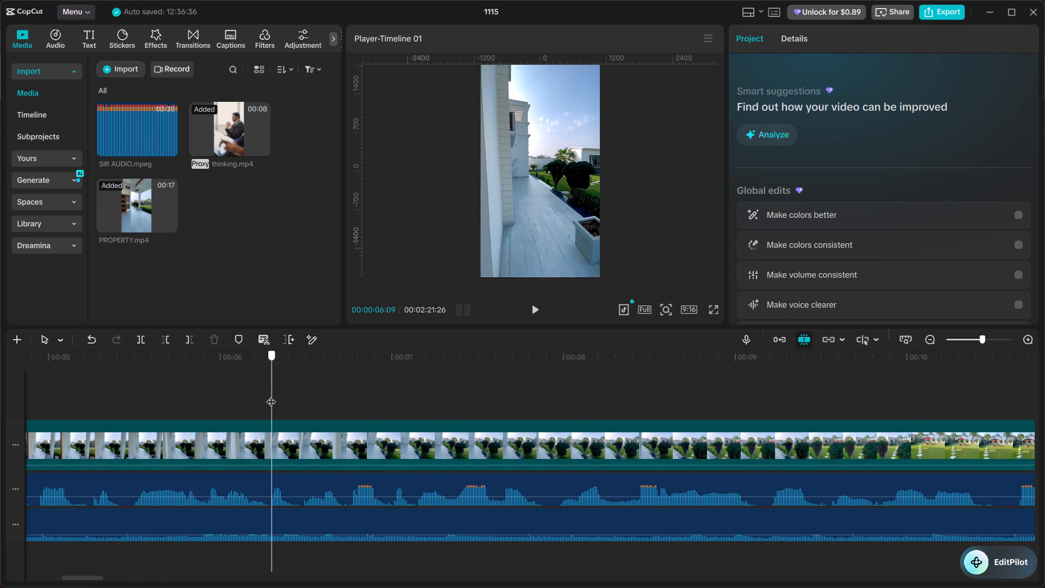
{"action": "left_click_drag", "start_coordinate": [271, 395], "coordinate": [271, 395]}
{"action": "scroll", "coordinate": [275, 396], "scroll_direction": "up", "scroll_amount": 15, "text": "ctrl"}
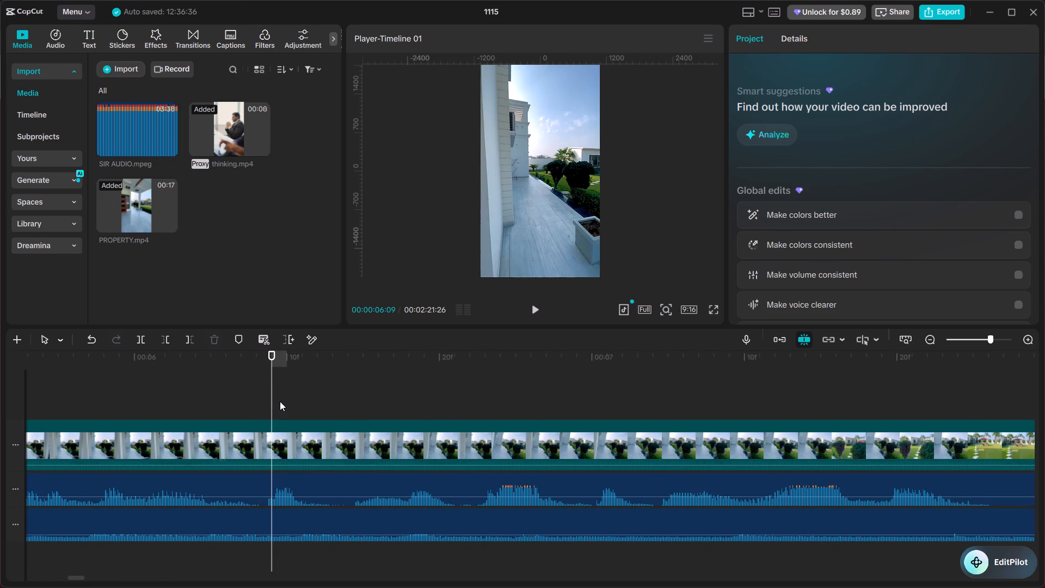
{"action": "key", "text": "Left"}
{"action": "key", "text": "space"}
{"action": "left_click", "coordinate": [257, 395]}
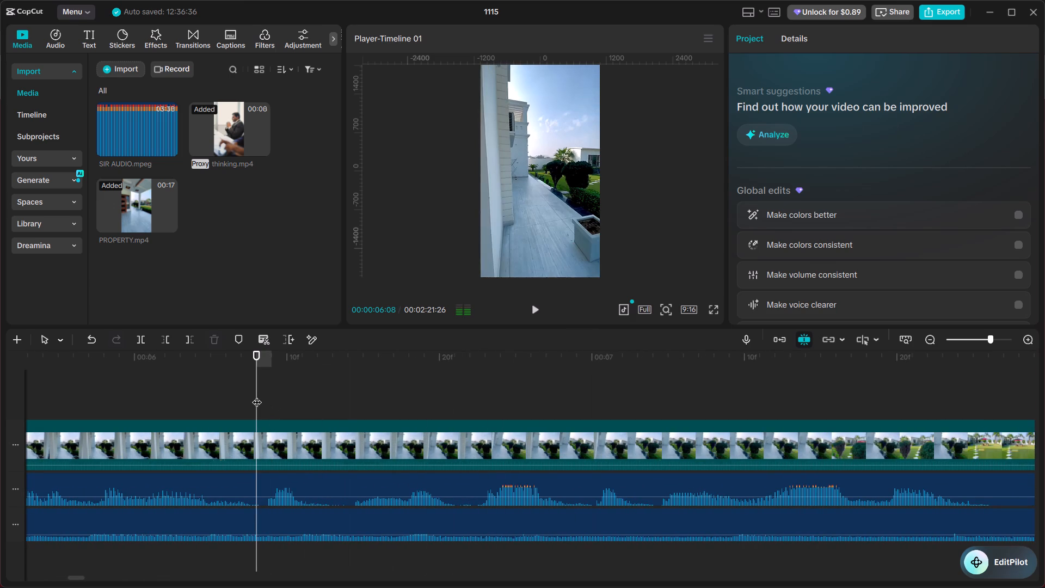
{"action": "left_click_drag", "start_coordinate": [257, 395], "coordinate": [262, 403]}
{"action": "scroll", "coordinate": [275, 427], "scroll_direction": "down", "scroll_amount": 20, "text": "ctrl"}
{"action": "scroll", "coordinate": [275, 427], "scroll_direction": "down", "scroll_amount": 7, "text": "ctrl"}
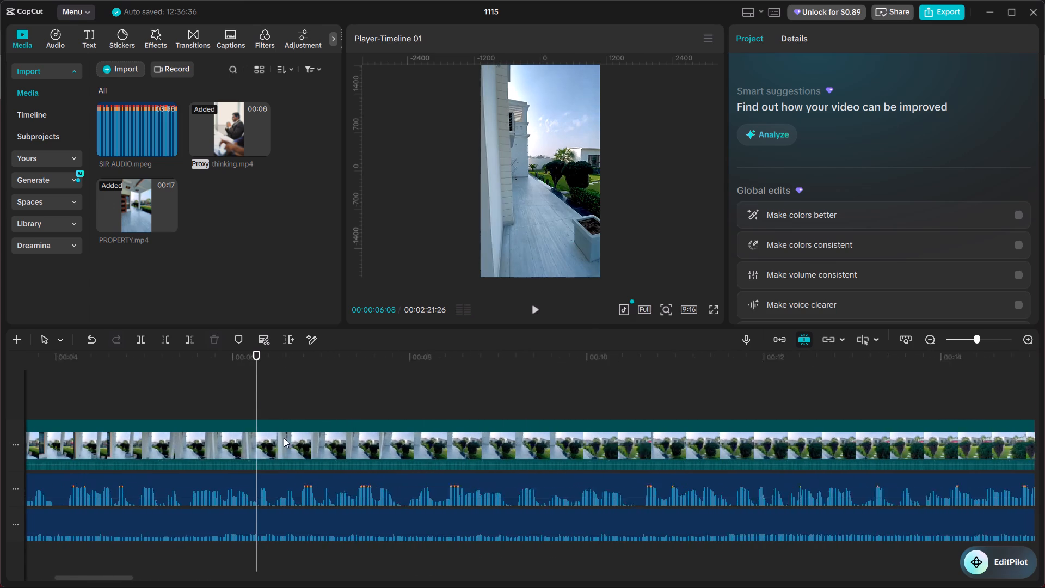
{"action": "left_click", "coordinate": [285, 437], "text": "ctrl"}
{"action": "scroll", "coordinate": [286, 437], "scroll_direction": "down", "scroll_amount": 20, "text": "ctrl"}
{"action": "scroll", "coordinate": [286, 437], "scroll_direction": "down", "scroll_amount": 4, "text": "ctrl"}
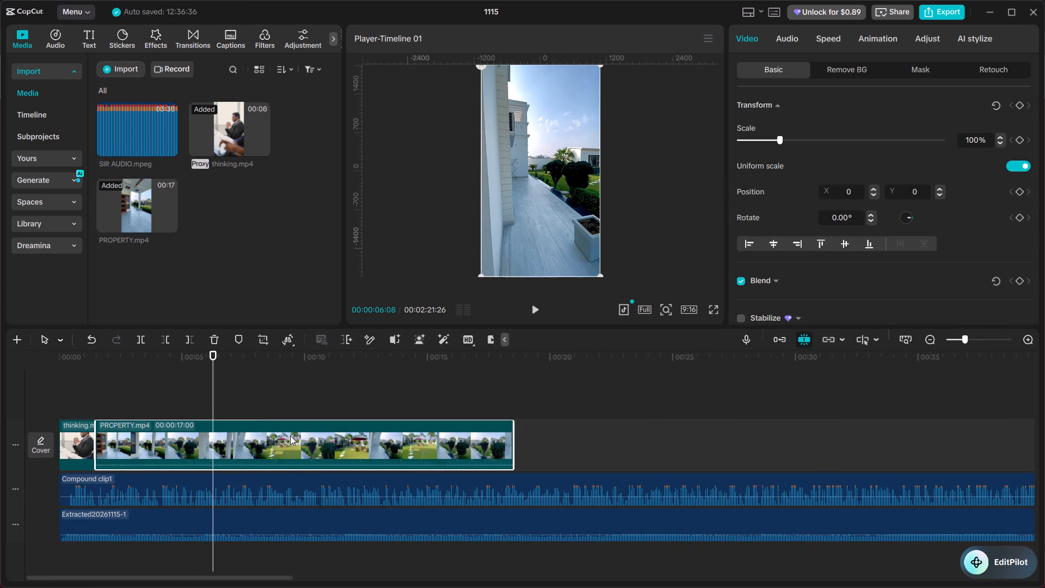
{"action": "key", "text": "ctrl+b"}
{"action": "key", "text": "BackSpace"}
{"action": "key", "text": "space"}
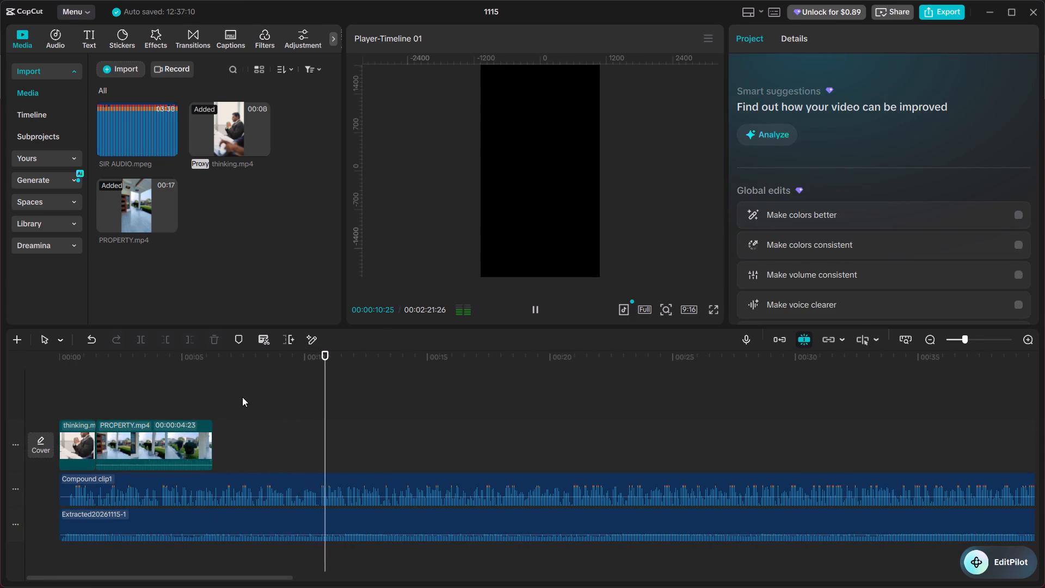
{"action": "key", "text": "space"}
Switch to the browser, search Pinterest for INDIAN RENTAL HOUSE VIDEO and examine the video pins for rental house footage.
{"action": "key", "text": "alt+Tab"}
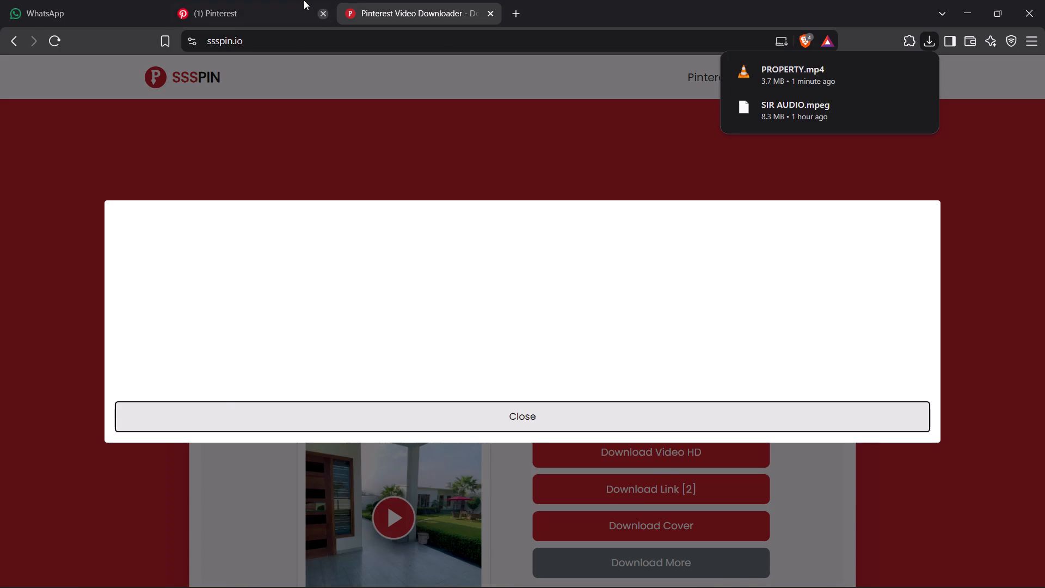
{"action": "left_click", "coordinate": [276, 0]}
{"action": "left_click", "coordinate": [332, 96]}
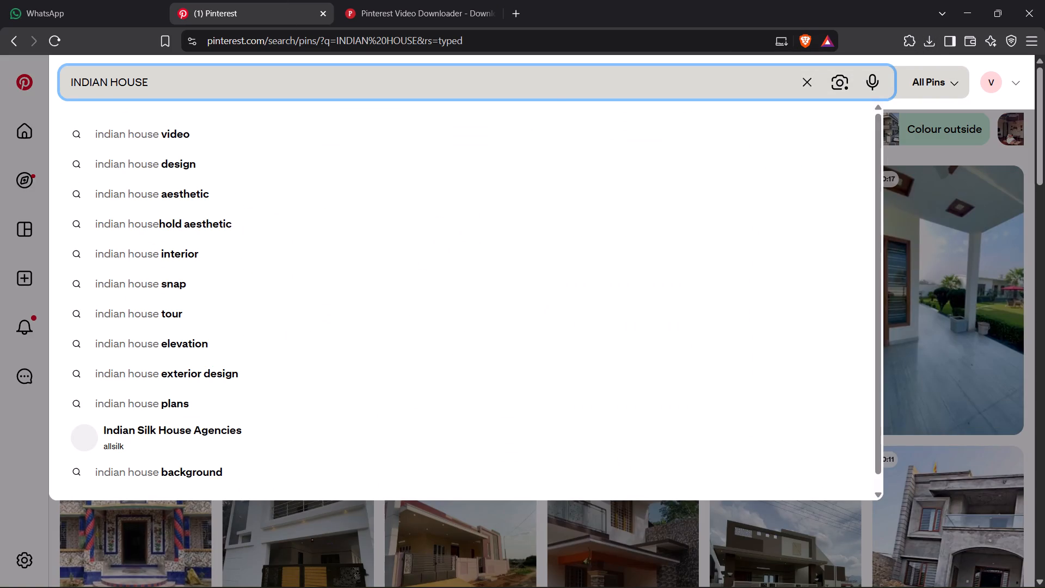
{"action": "key", "text": "ctrl+BackSpace"}
{"action": "type", "text": "RENTAL HOUSE"}
{"action": "key", "text": "space"}
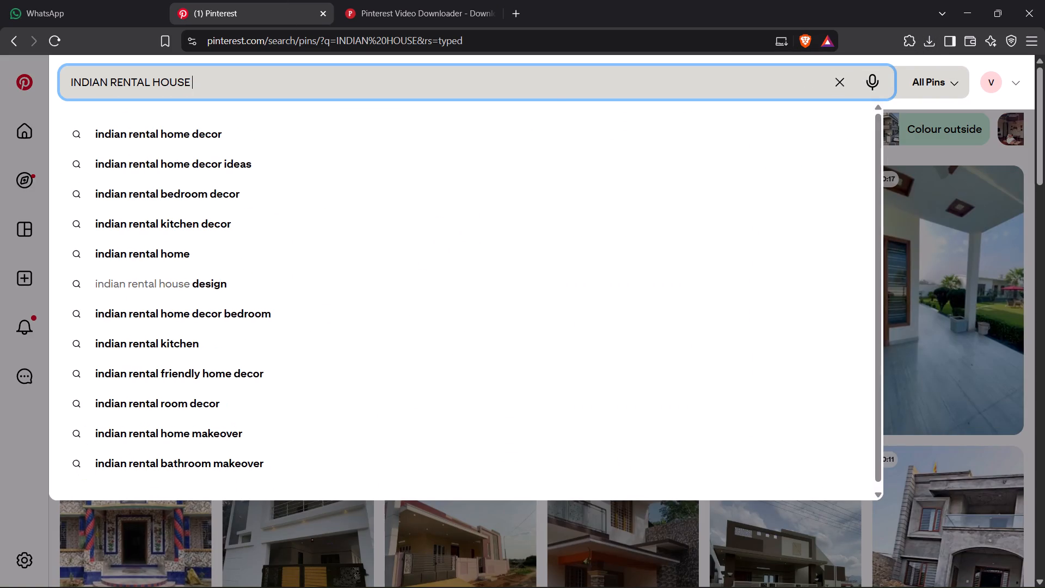
{"action": "type", "text": "VIDEO"}
{"action": "key", "text": "Return"}
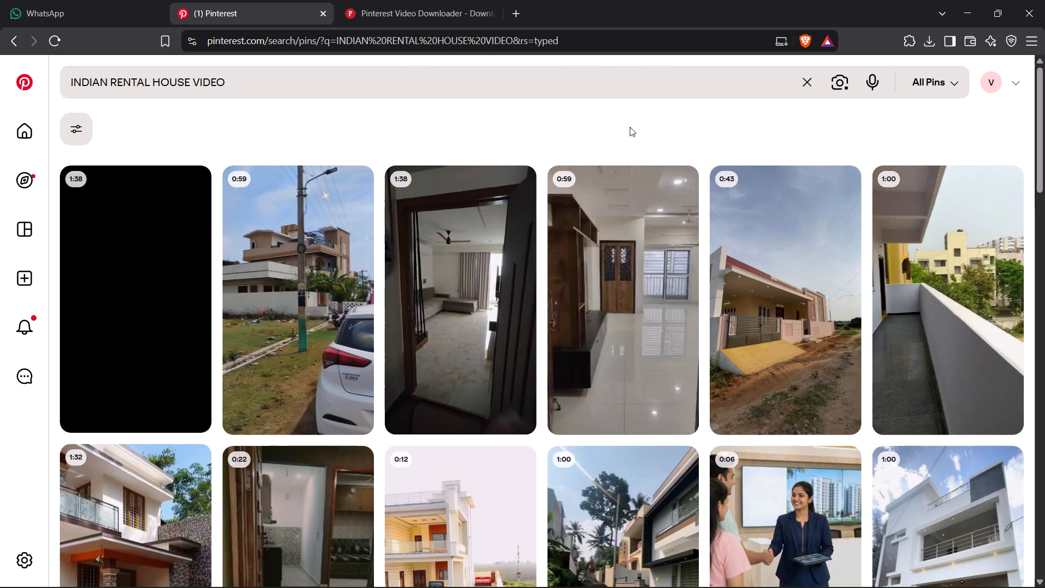
{"action": "scroll", "coordinate": [1044, 241], "scroll_direction": "down", "scroll_amount": 2}
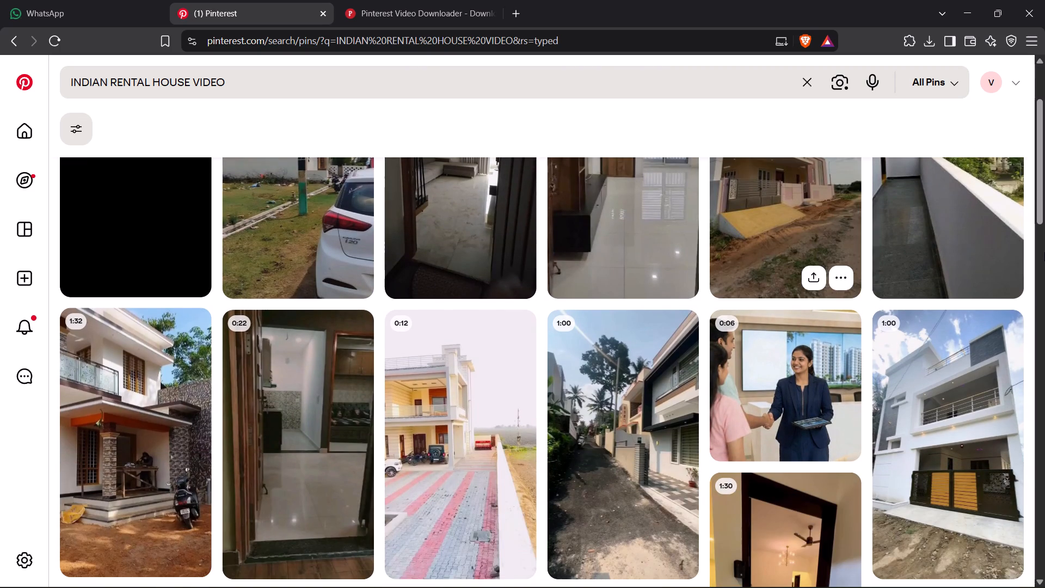